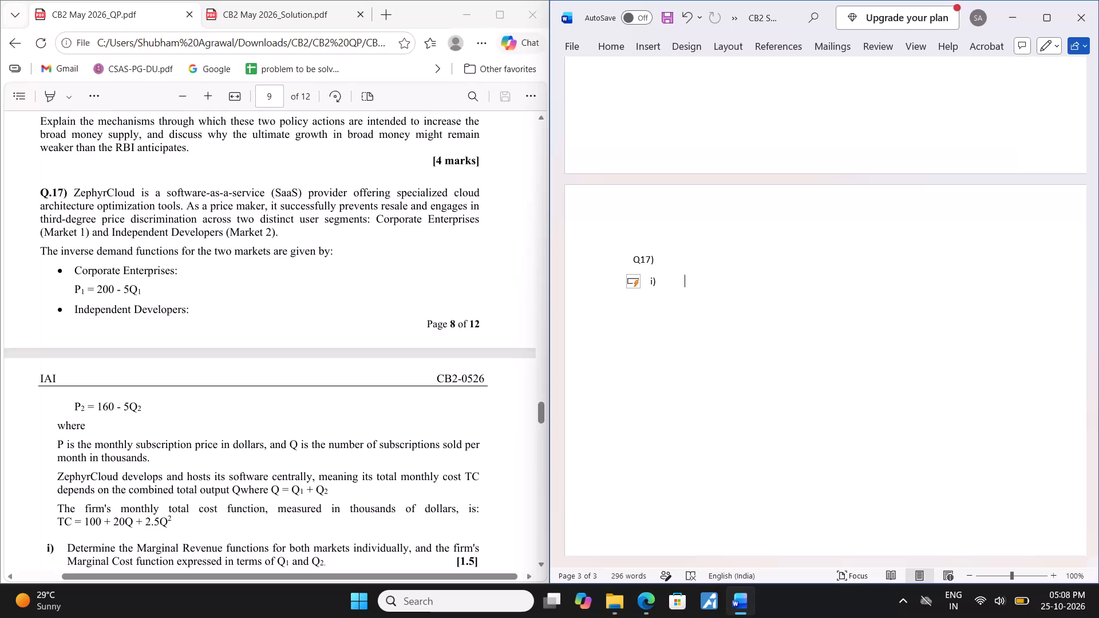
On an unnumbered line below item i) of Q17, insert the equation P₁ = 200 − 5Q₁.
key(space)
key(Return)
key(BackSpace)
key(shift+p)
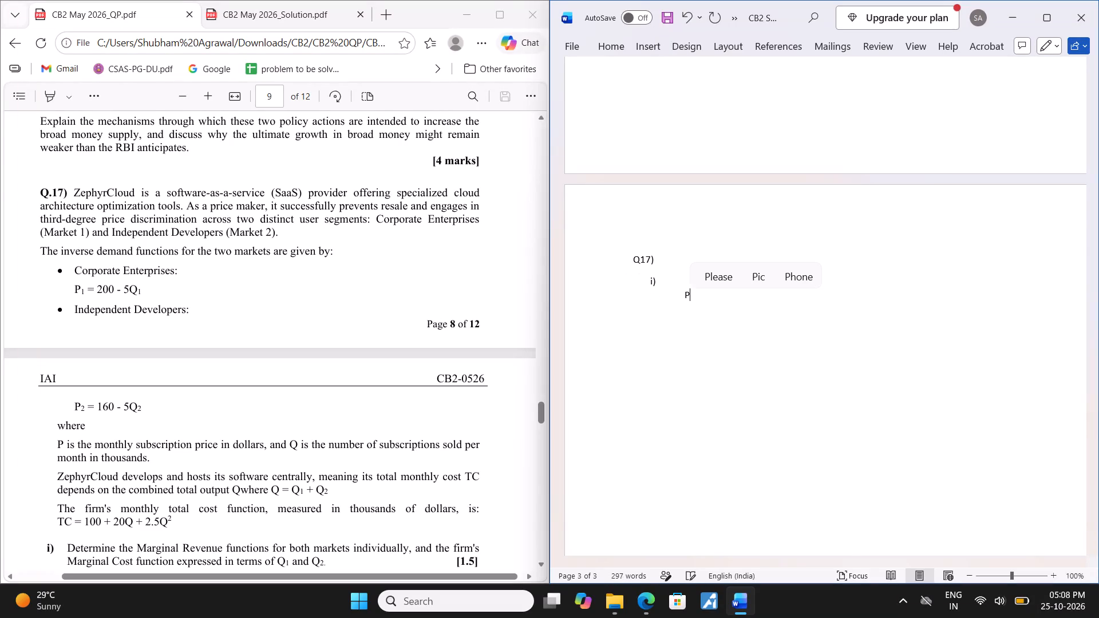
key(BackSpace)
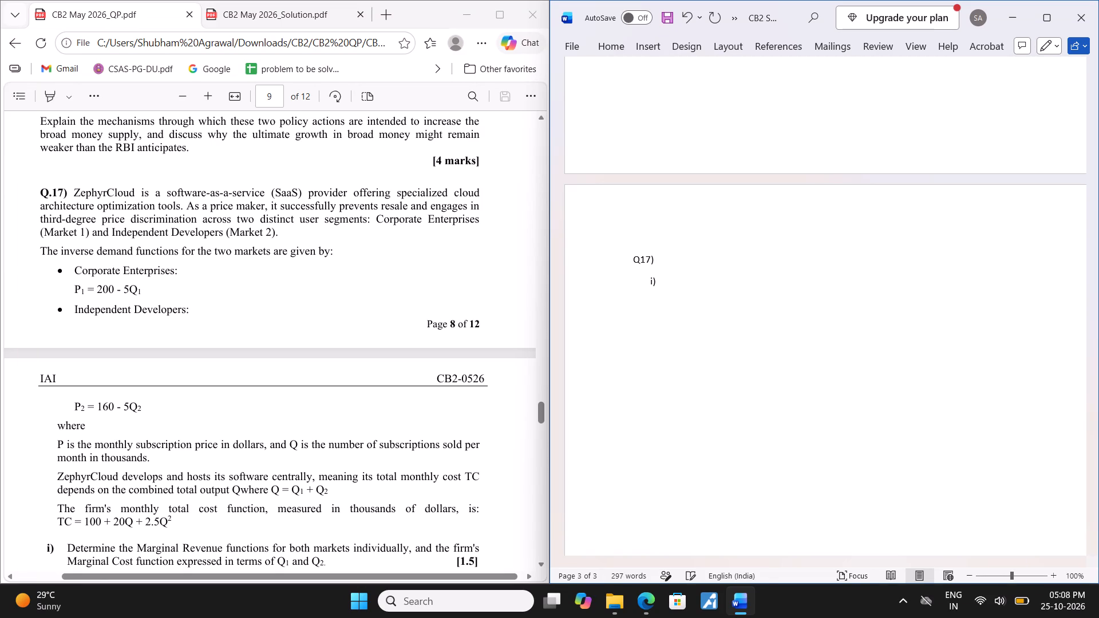
key(alt+equal)
text(P_1)
key(space)
key(equal)
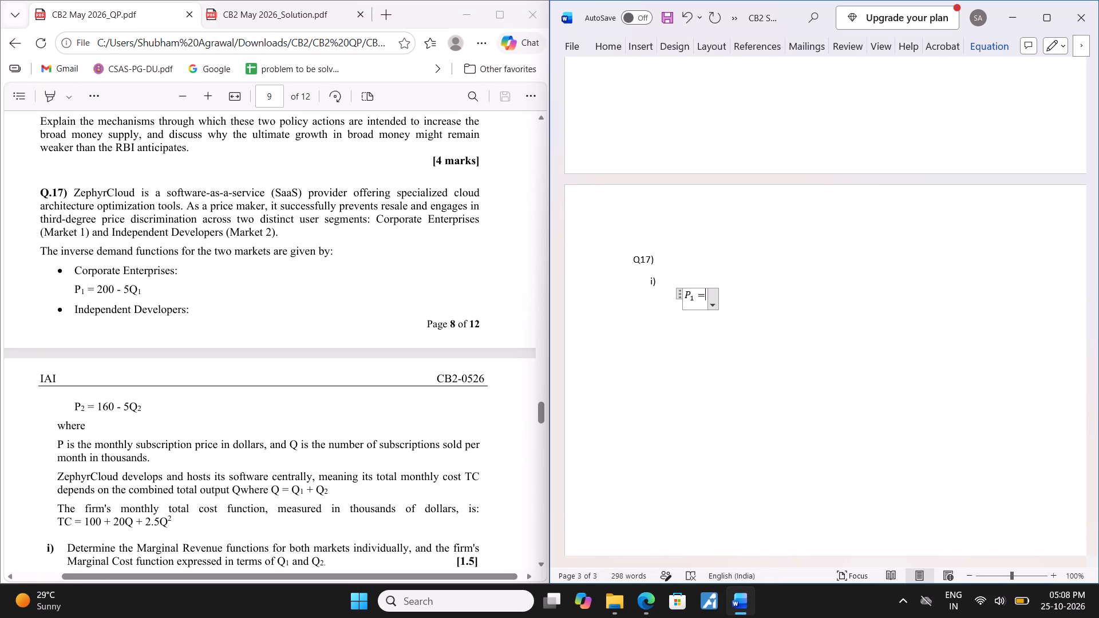
text(200)
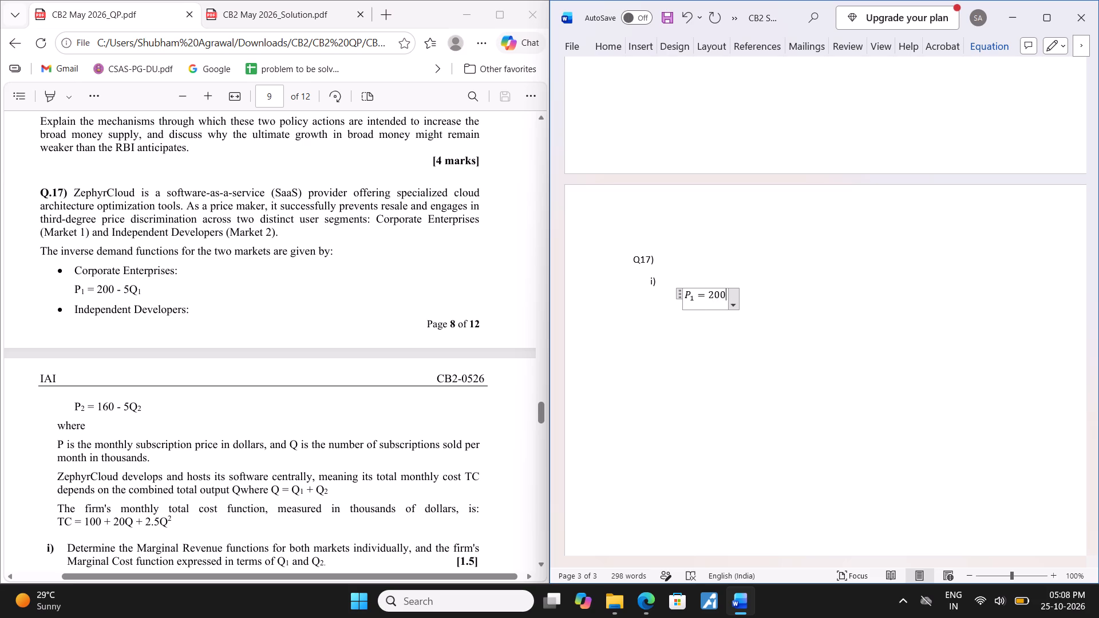
key(space)
text(-)
key(space)
text(5Q)
text(_1)
key(space)
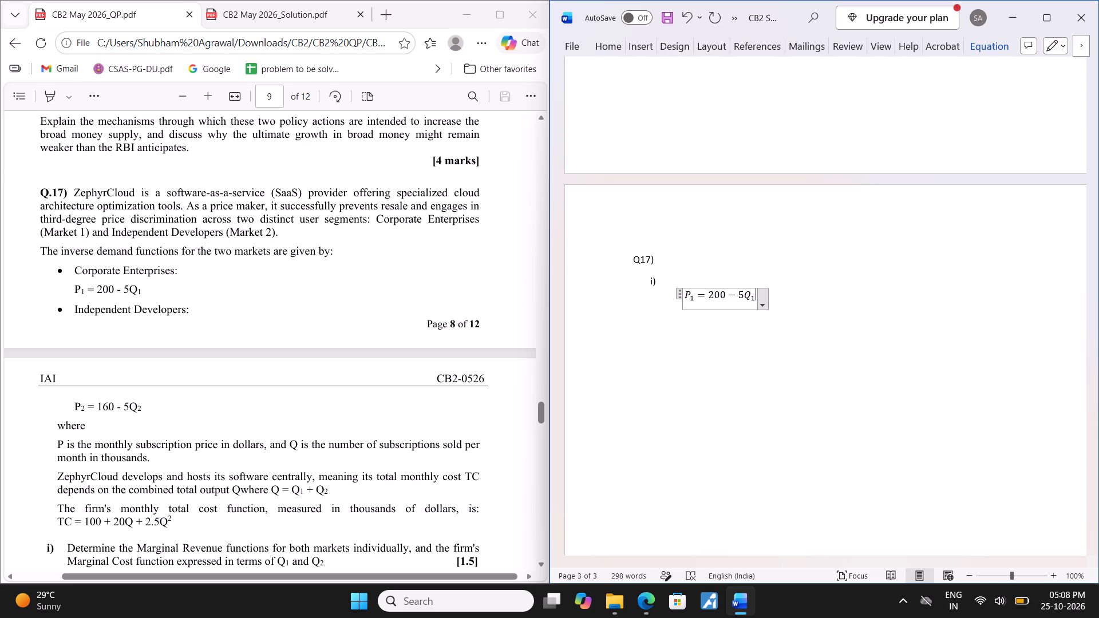
key(Return)
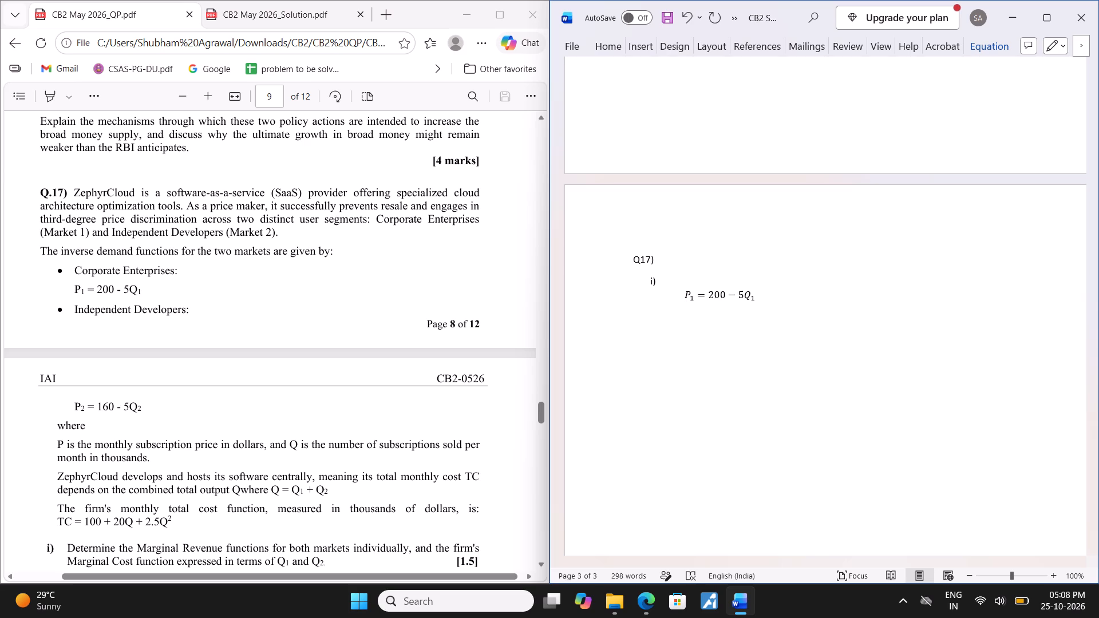
Add the total revenue equation TR₁ = 200Q − 5Q² below the P₁ equation.
text(TR_)
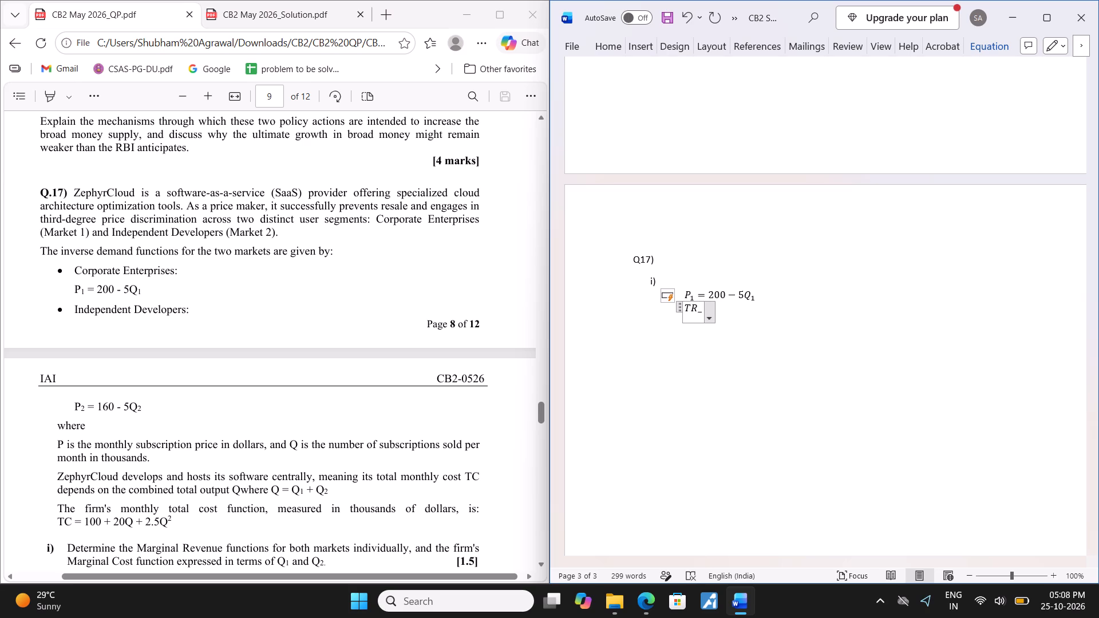
key(shift+exclam)
key(BackSpace)
text(1)
key(space)
key(equal)
text(200)
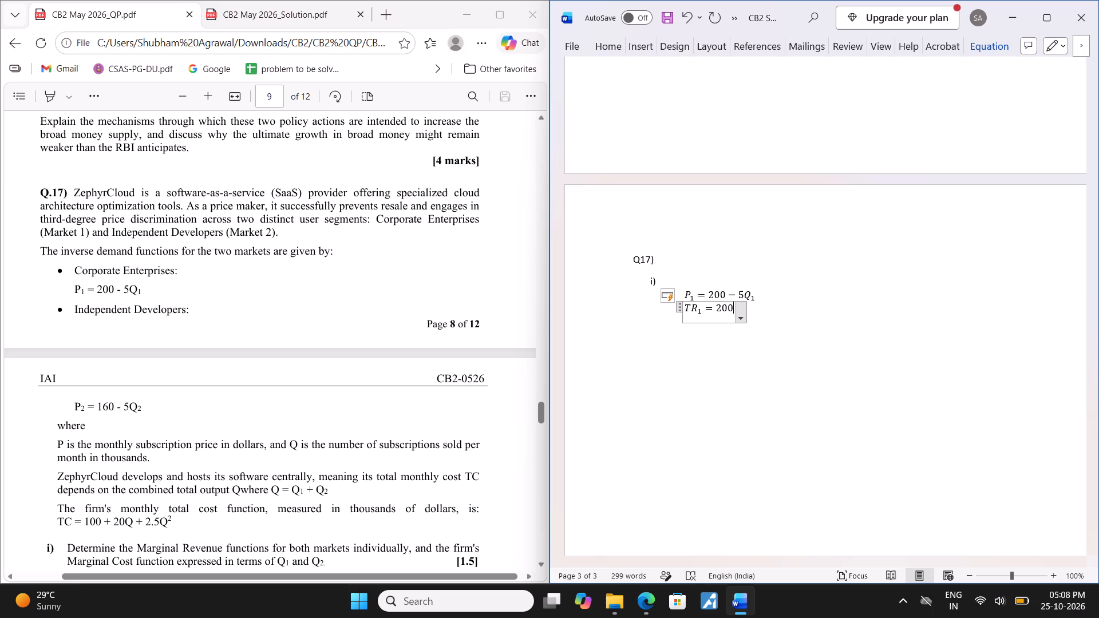
key(shift+q)
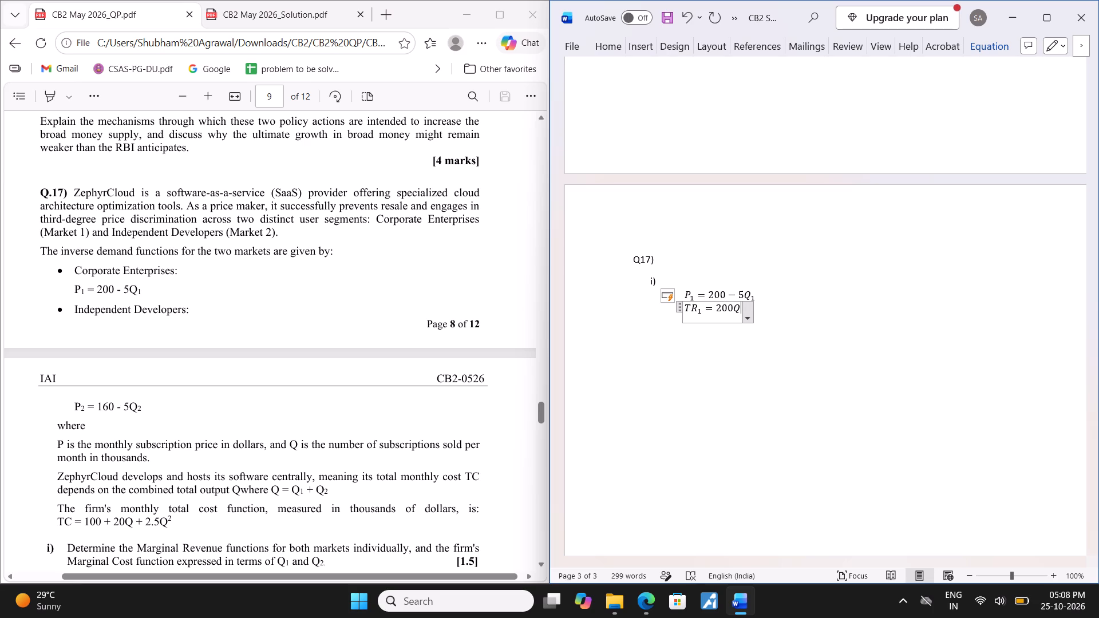
key(minus)
text(5Q)
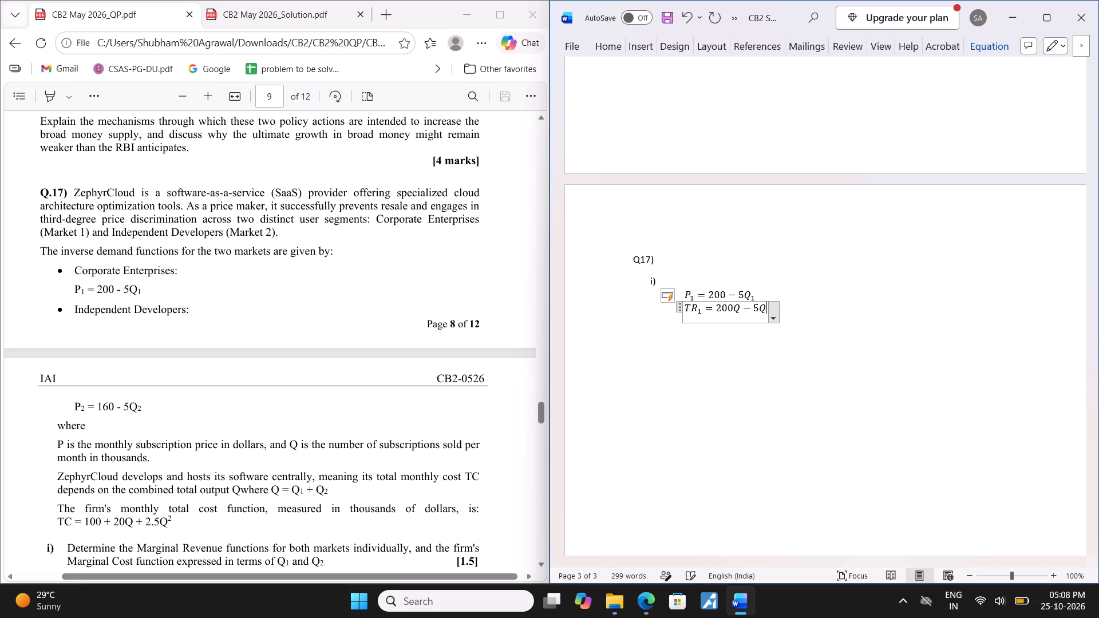
text(^2)
key(space)
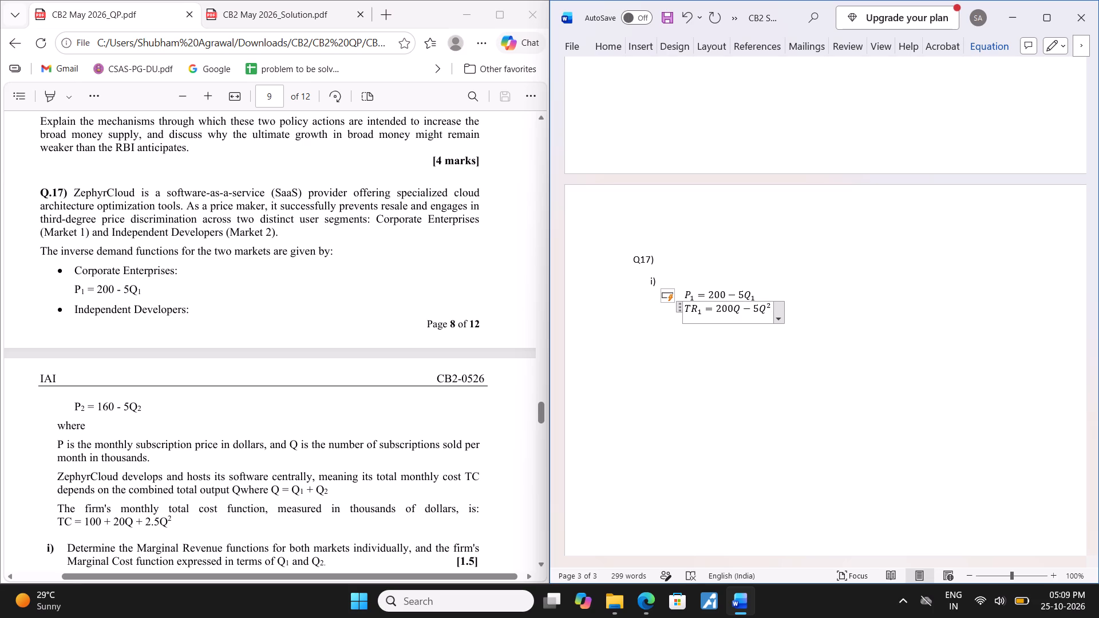
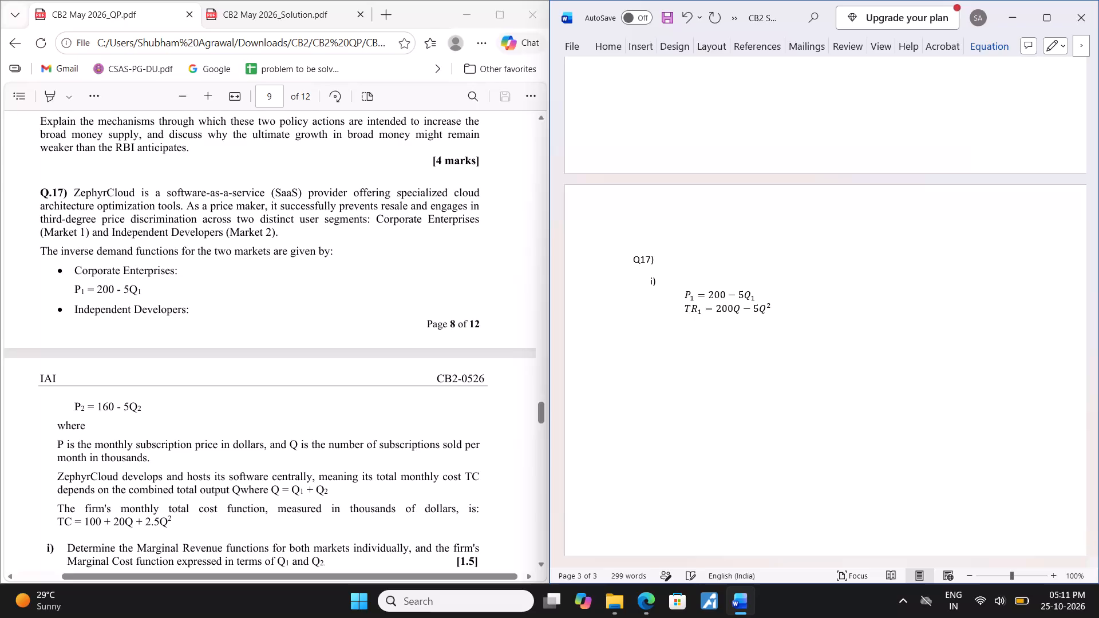
Begin the marginal revenue equation below the TR₁ line, entering MR₁ =.
key(shift+m)
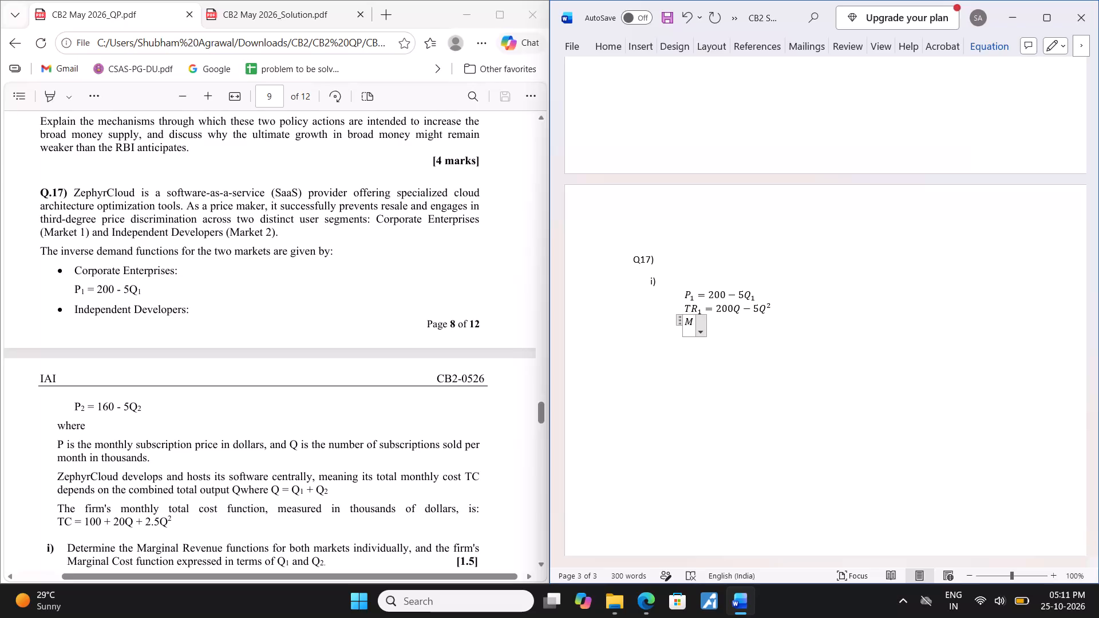
text(R_)
text(1)
key(space)
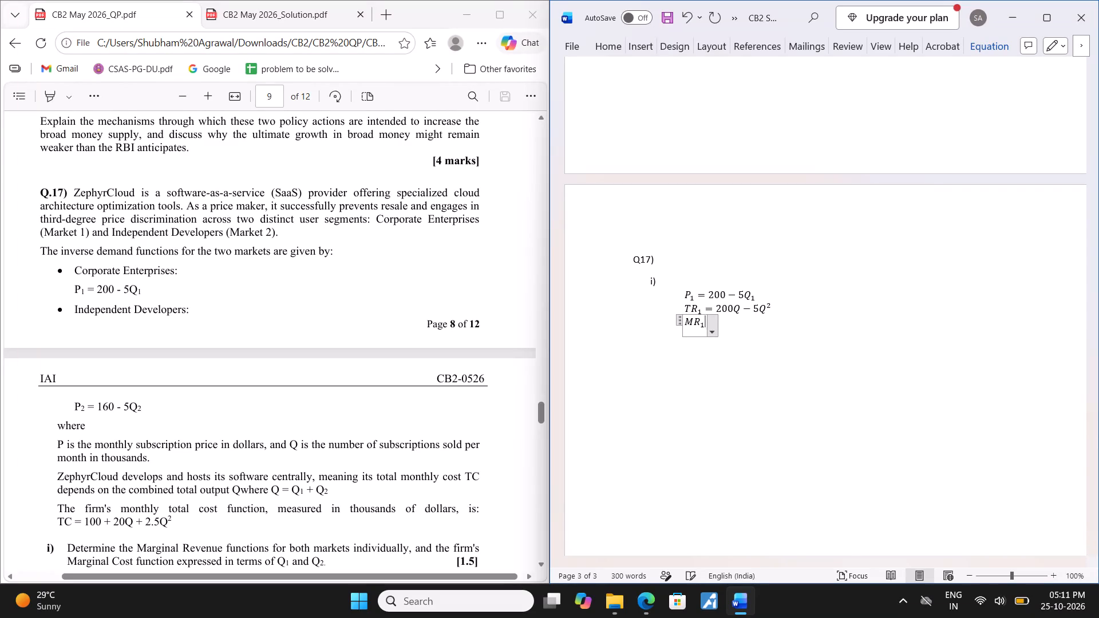
key(equal)
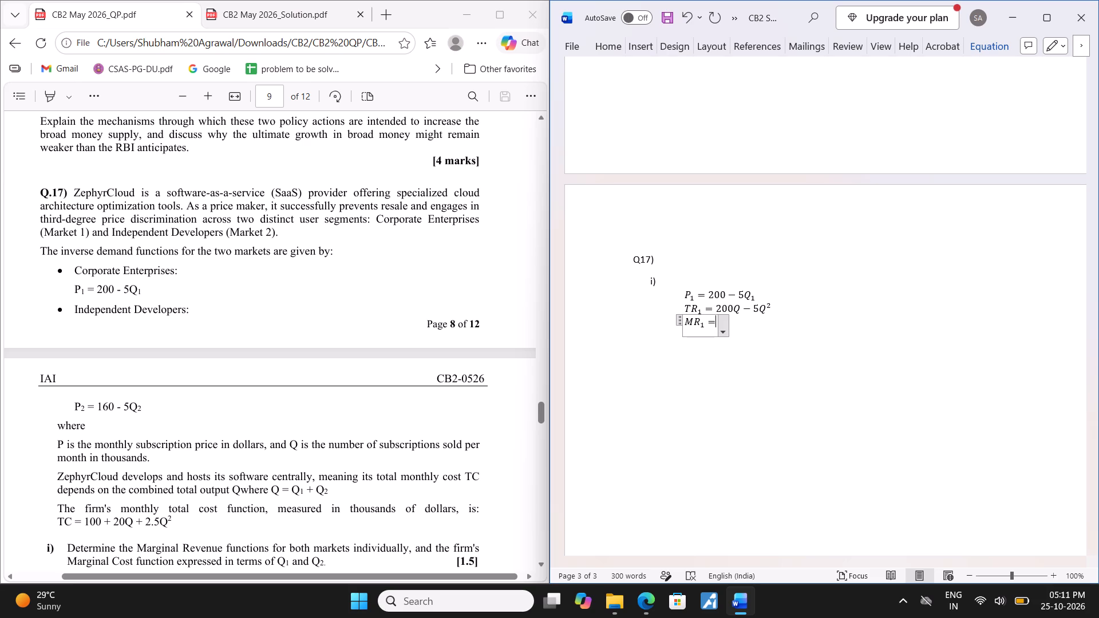
Add the heading "For market 1" above the P₁ equation, followed by a blank line.
key(Up)
key(Up)
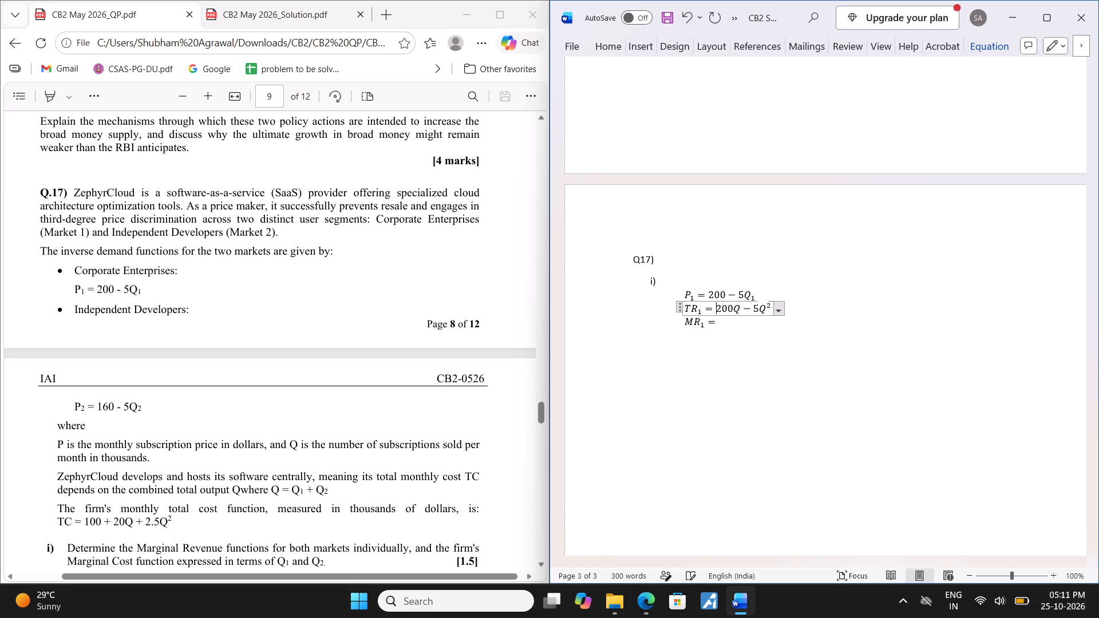
key(Up)
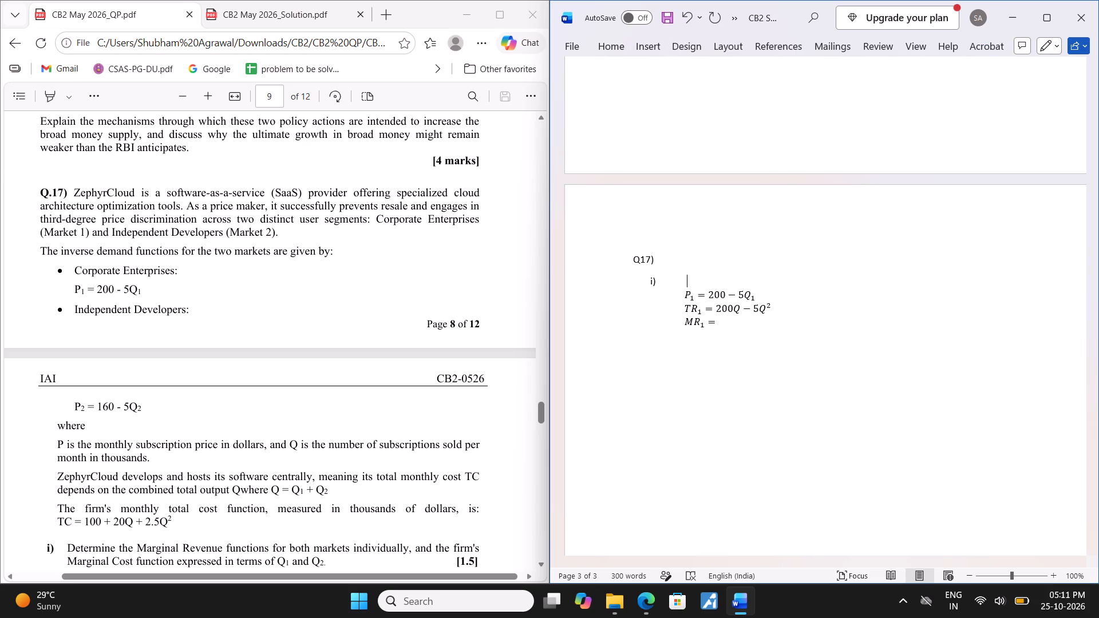
key(space)
key(Return)
key(BackSpace)
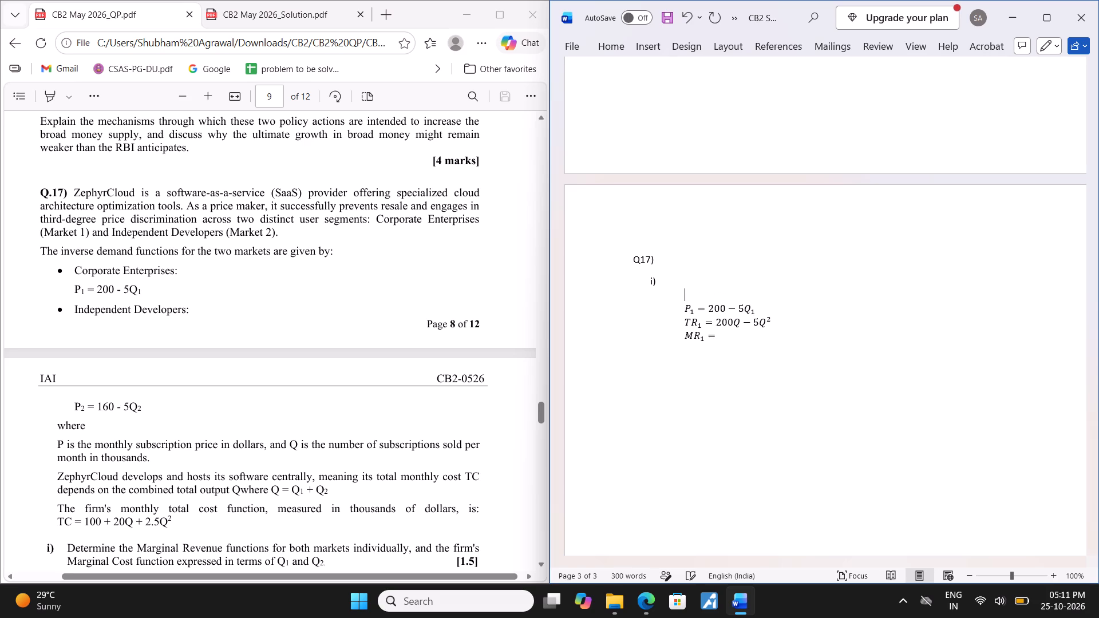
text(For)
key(space)
text(ma)
text(rket)
key(space)
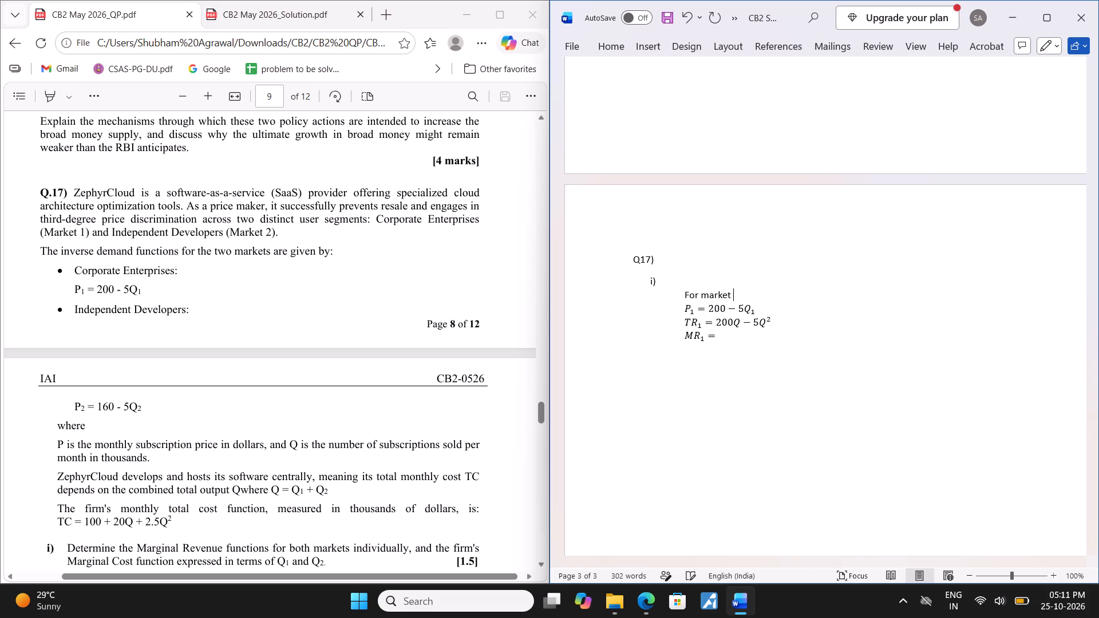
key(1)
key(Return)
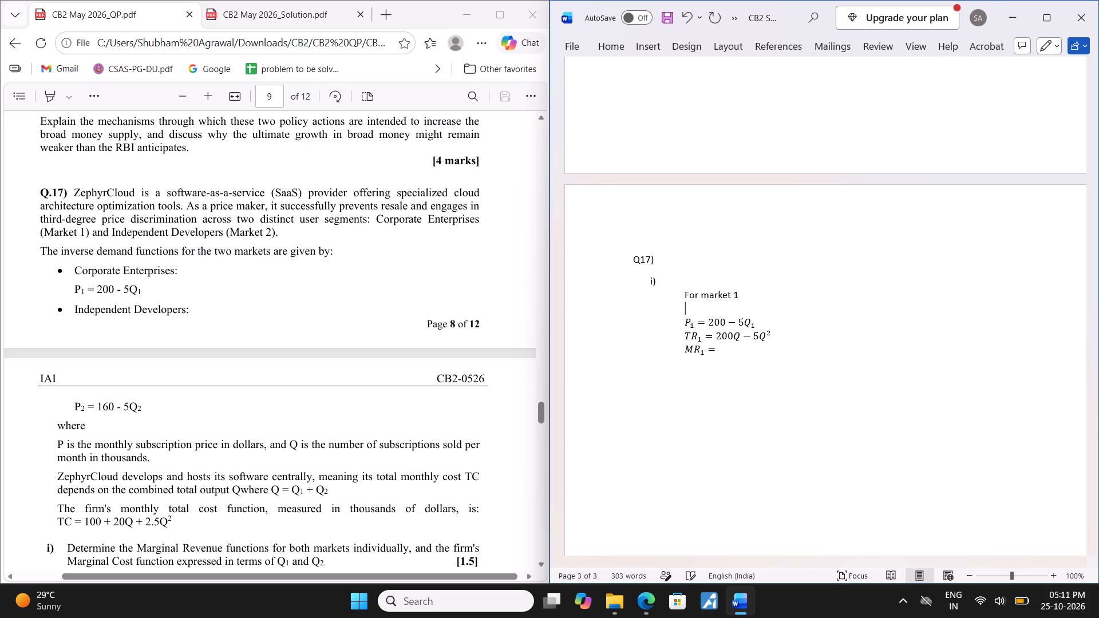
Complete the MR₁ equation with the right-hand side 200 − 10Q and end its line.
key(Down)
key(Down)
key(Down)
key(Down)
key(Down)
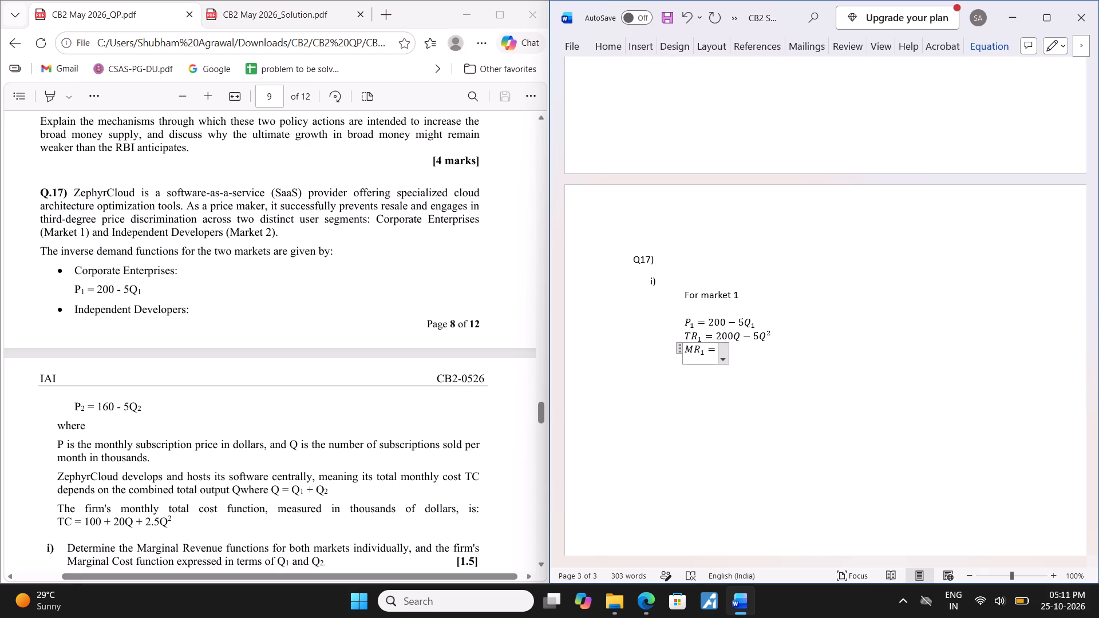
key(Right)
key(Right)
key(Right)
key(Right)
key(Right)
key(Right)
key(Right)
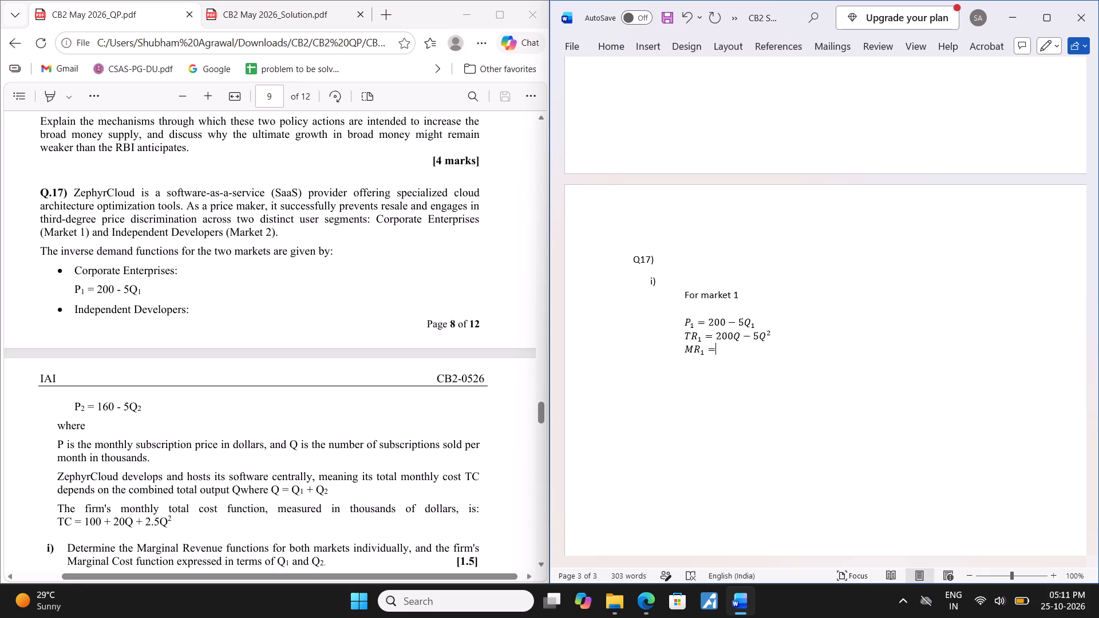
key(Left)
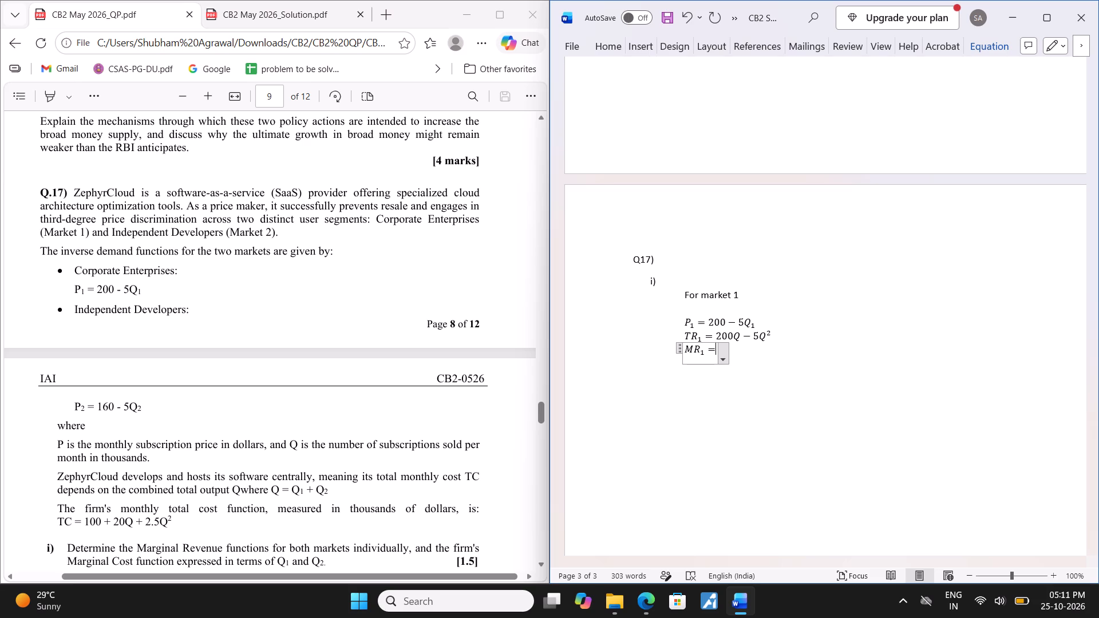
text(200-)
text(10)
key(shift+q)
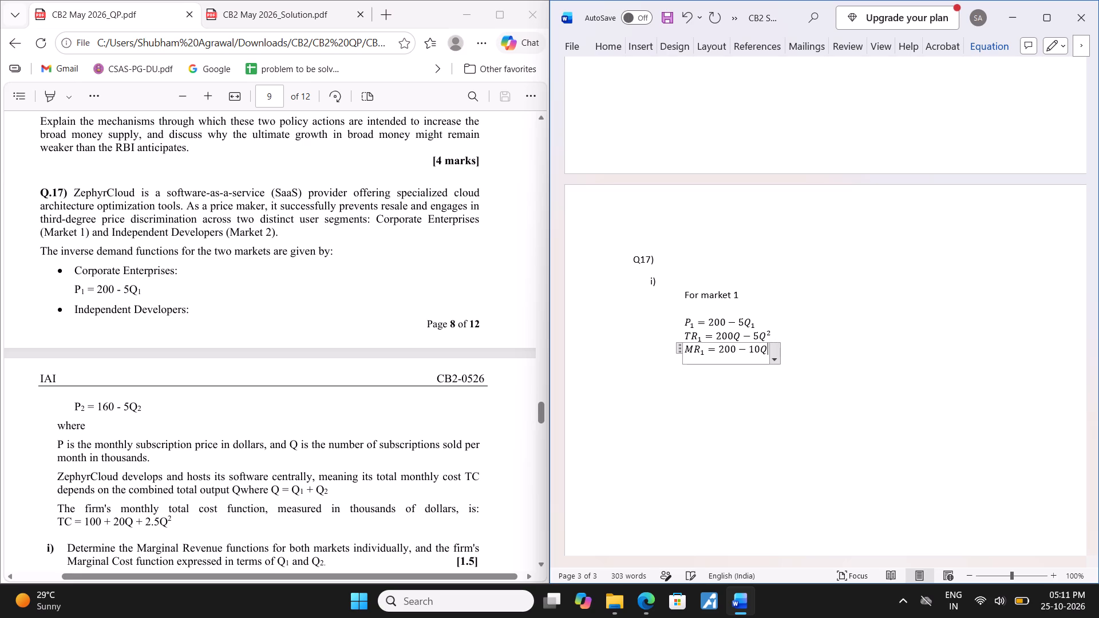
key(Return)
Leave a blank line below the MR₁ equation and add the heading "For market 2".
key(Return)
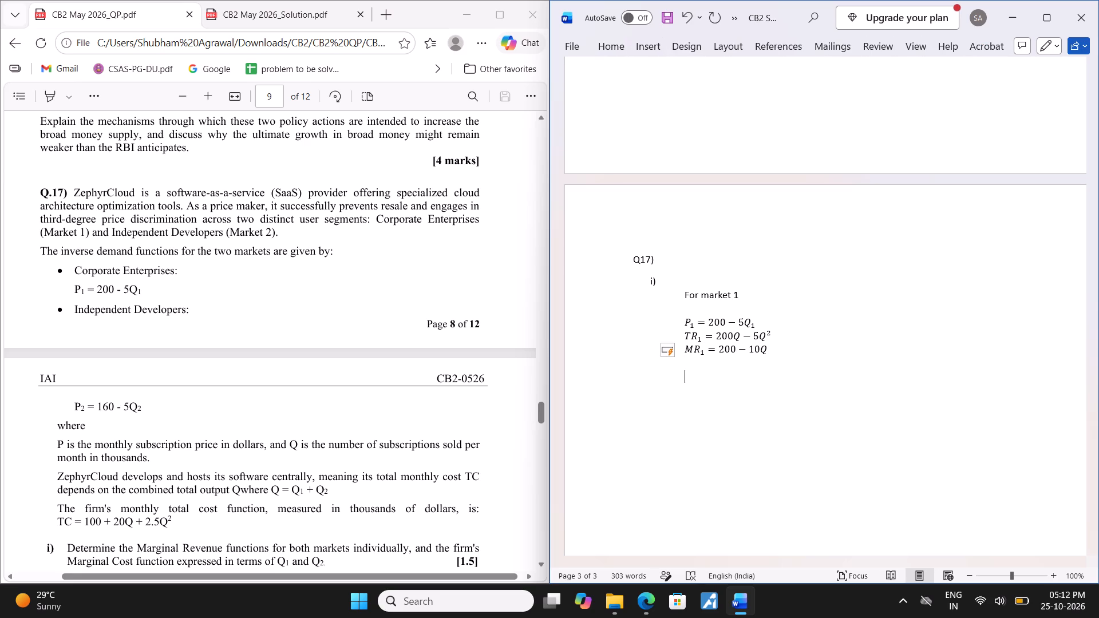
text(For market)
key(space)
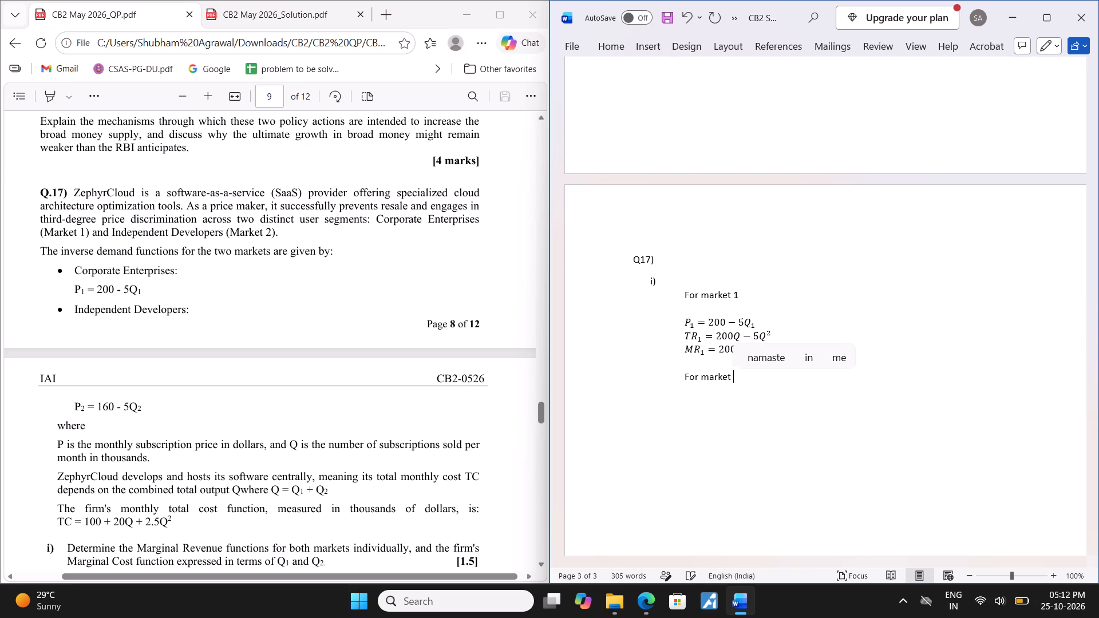
key(2)
key(Return)
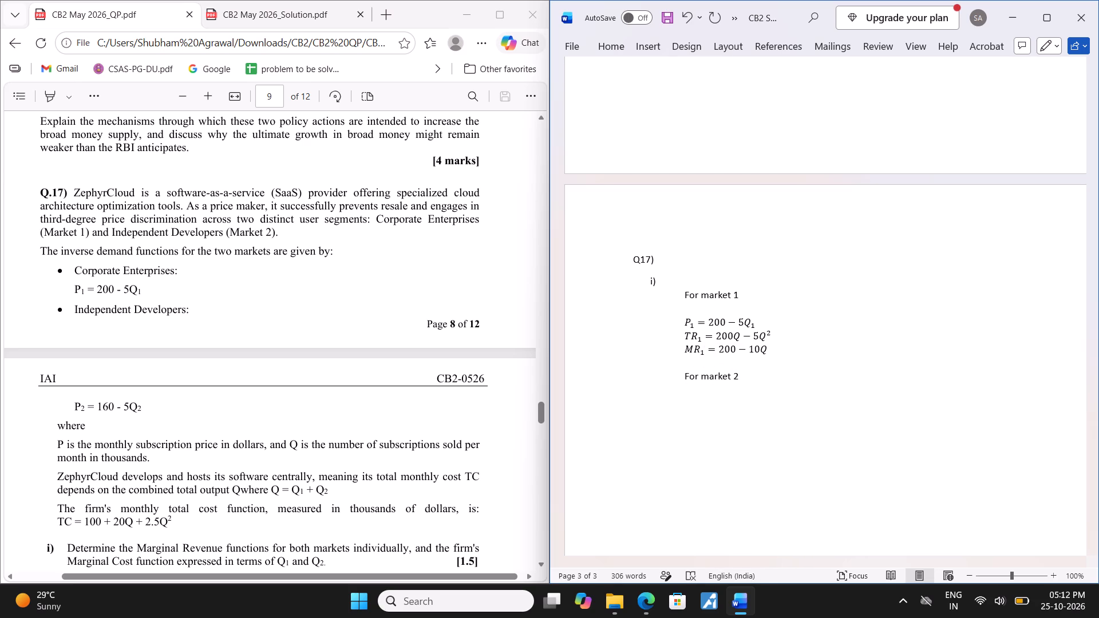
Insert the equation P₂ = 160 − 5Q below the "For market 2" heading.
key(alt+equal)
text(P_2)
key(space)
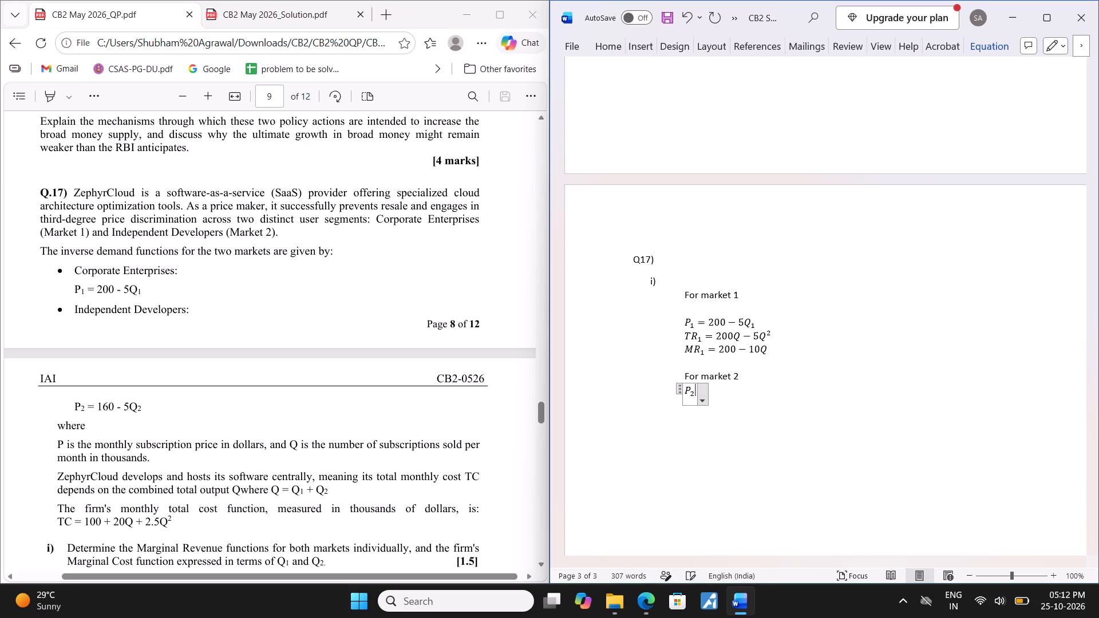
key(equal)
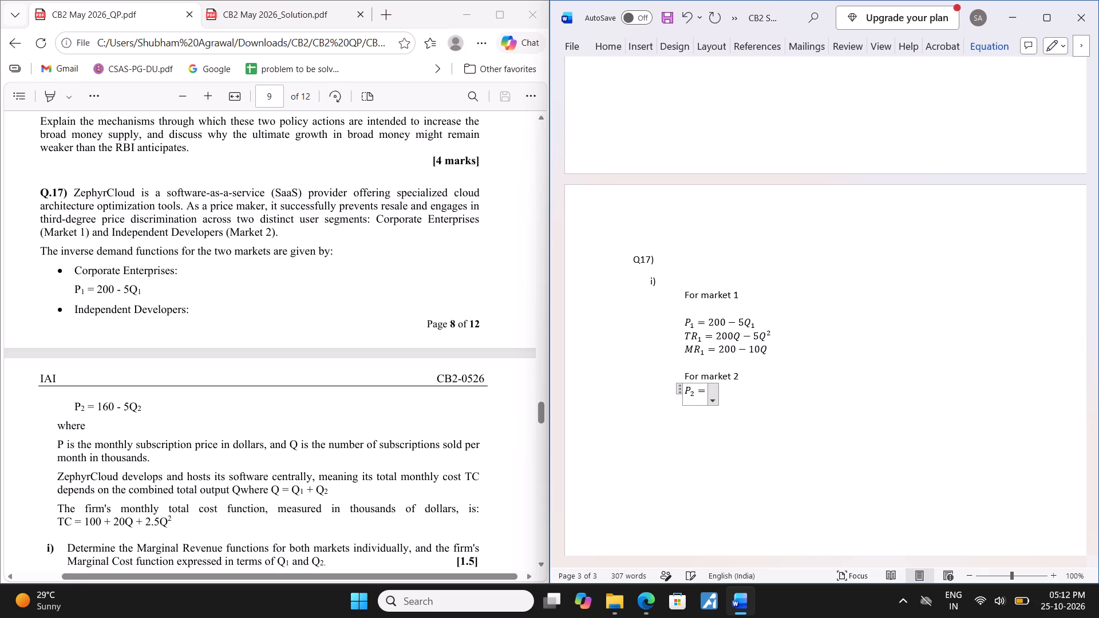
text(160-5Q)
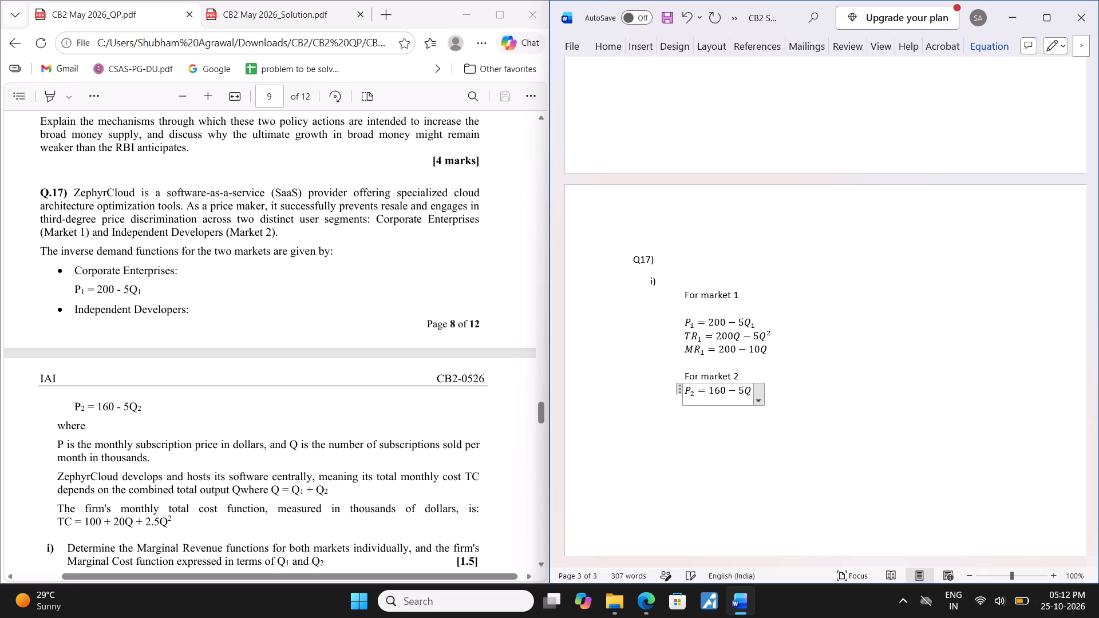
key(Return)
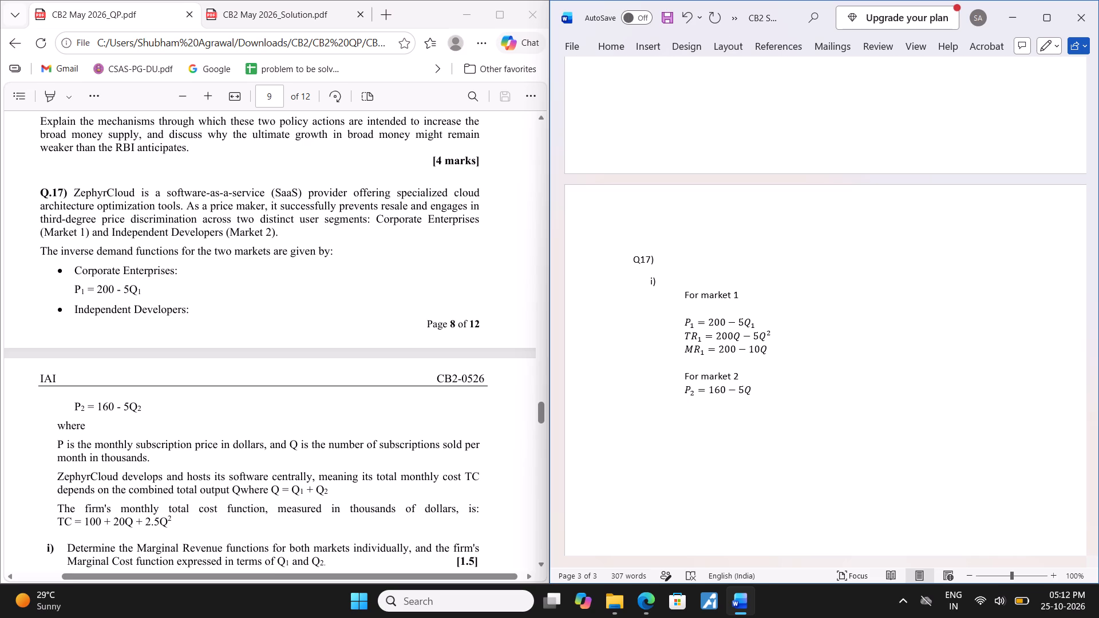
Begin a new equation below the P₂ line with the term TR₂.
key(alt+equal)
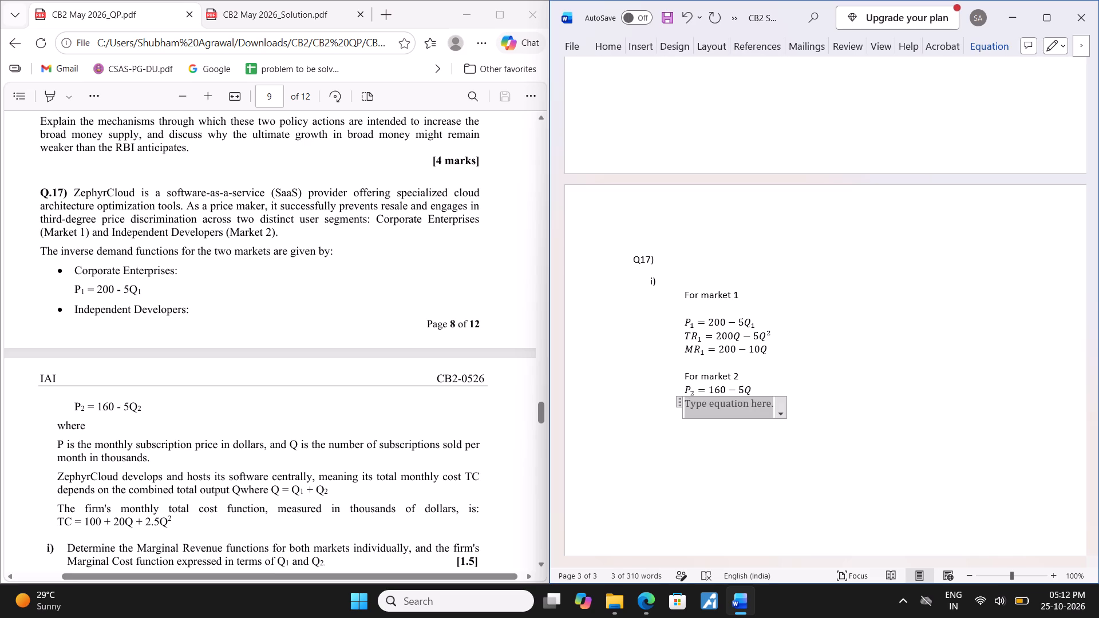
text(TR_2)
key(space)
key(BackSpace)
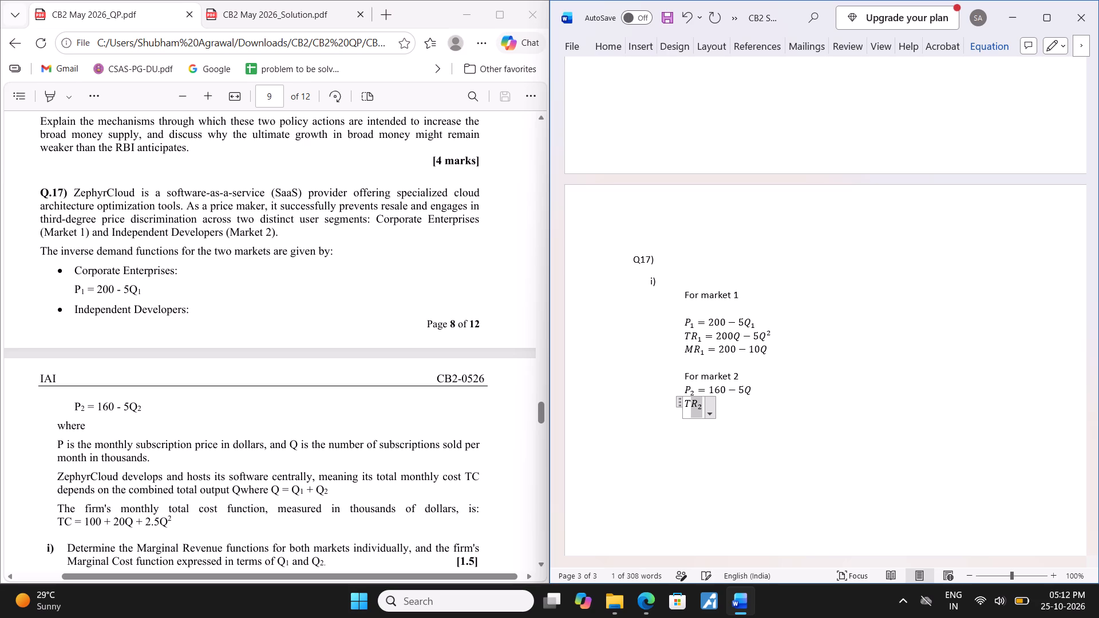
key(Right)
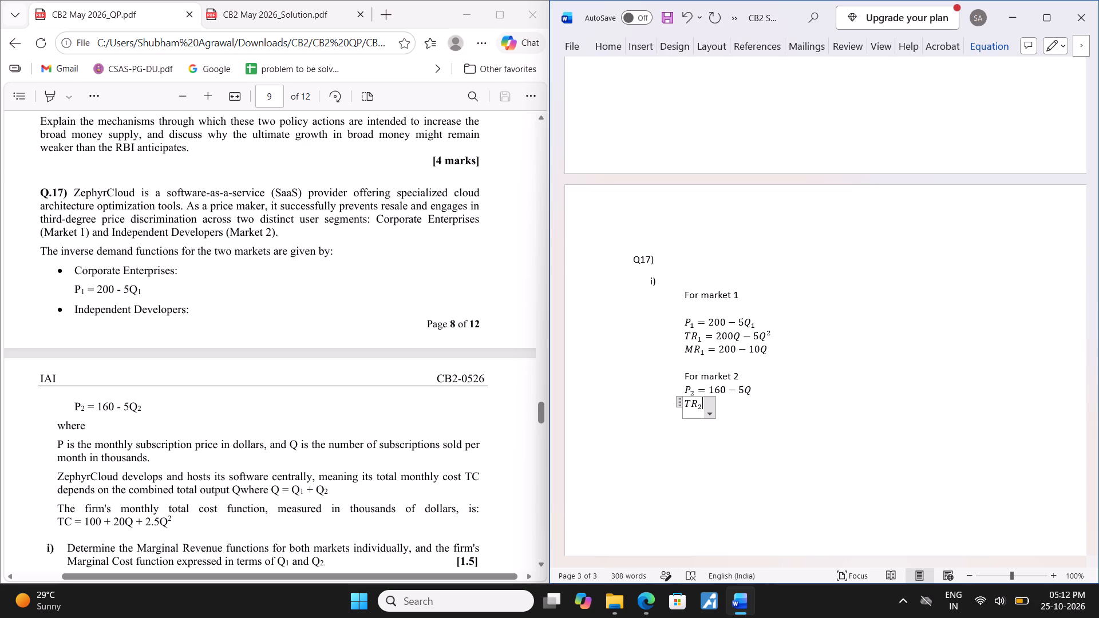
Insert a blank line between the "For market 2" heading and the P₂ equation.
key(Up)
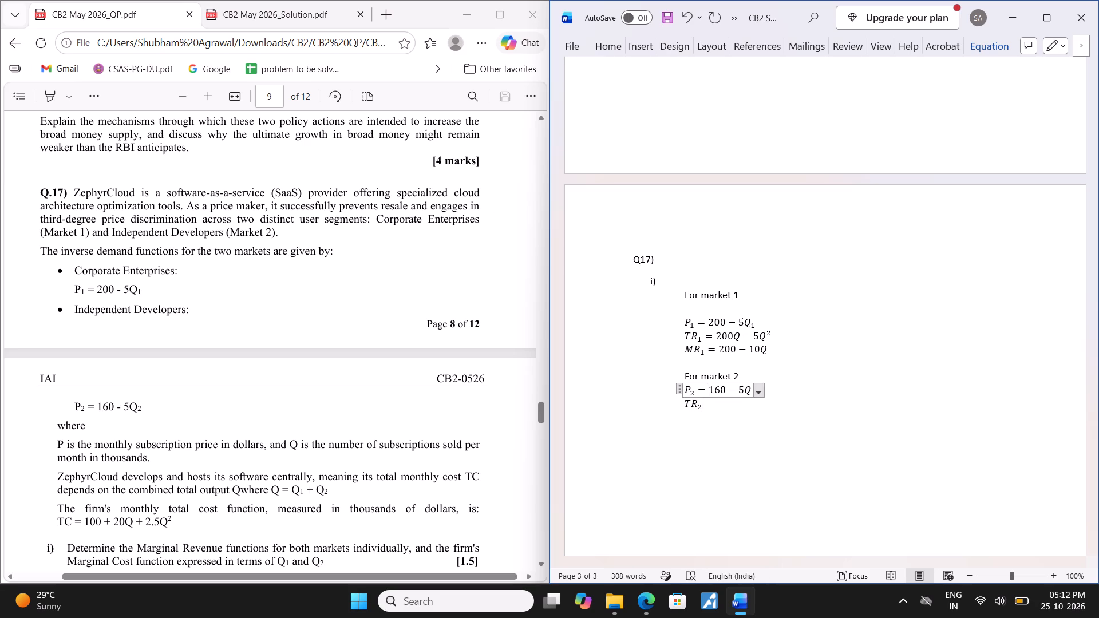
key(Up)
key(Down)
key(Up)
key(Right)
key(Right)
key(Right)
key(Right)
key(Right)
key(Right)
key(Right)
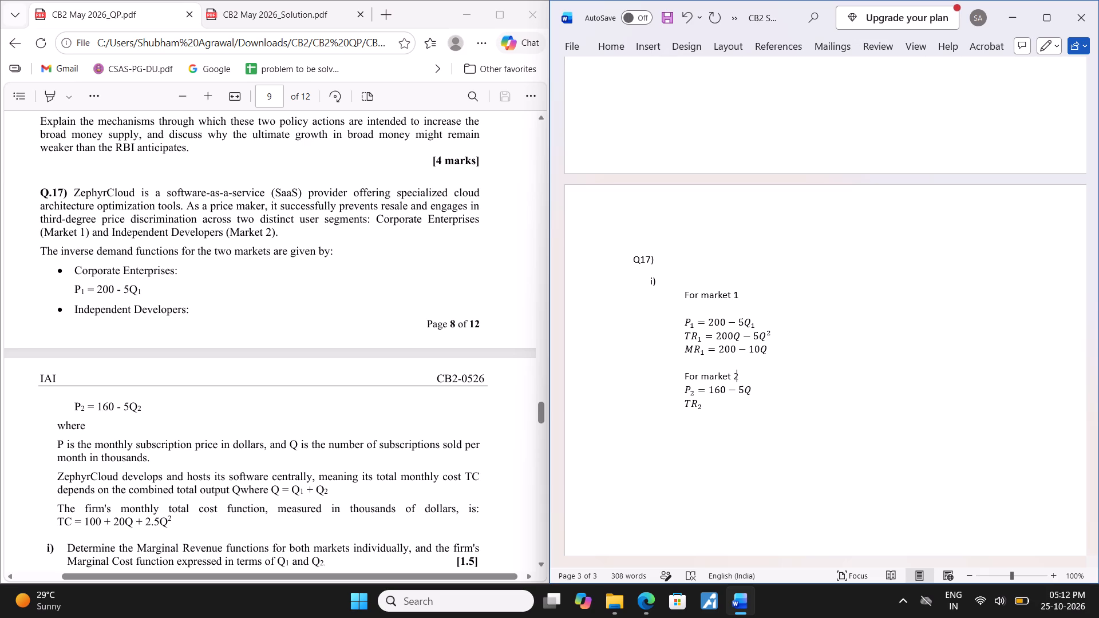
key(Return)
Complete the TR₂ equation with = 160Q − 5Q² and start a new line below it.
key(Down)
key(Down)
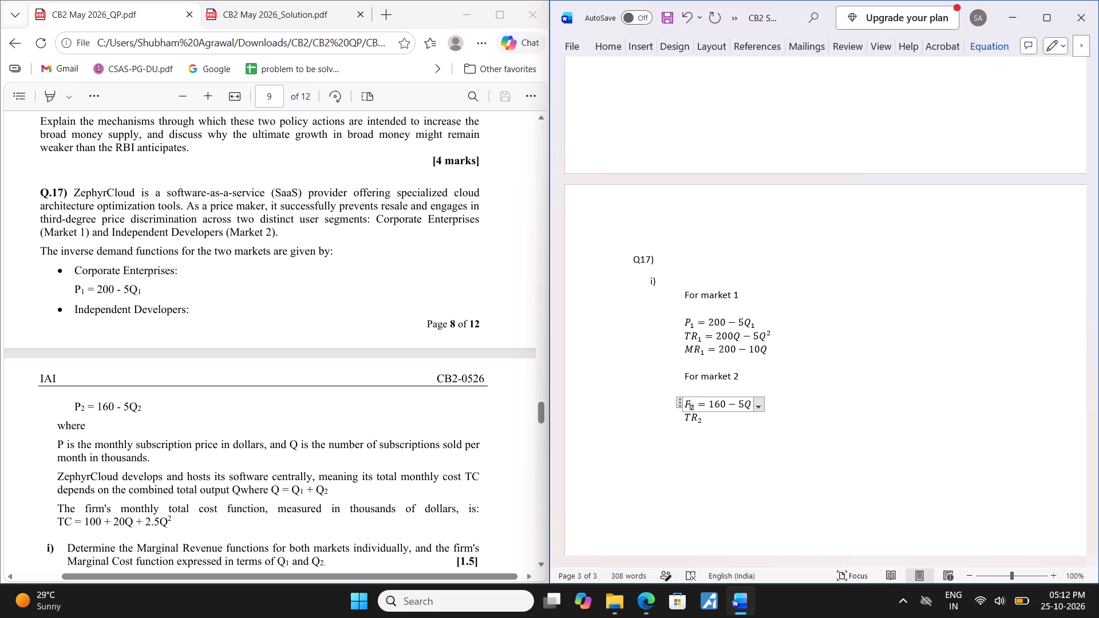
key(Down)
key(Right)
key(Right)
key(Right)
key(Right)
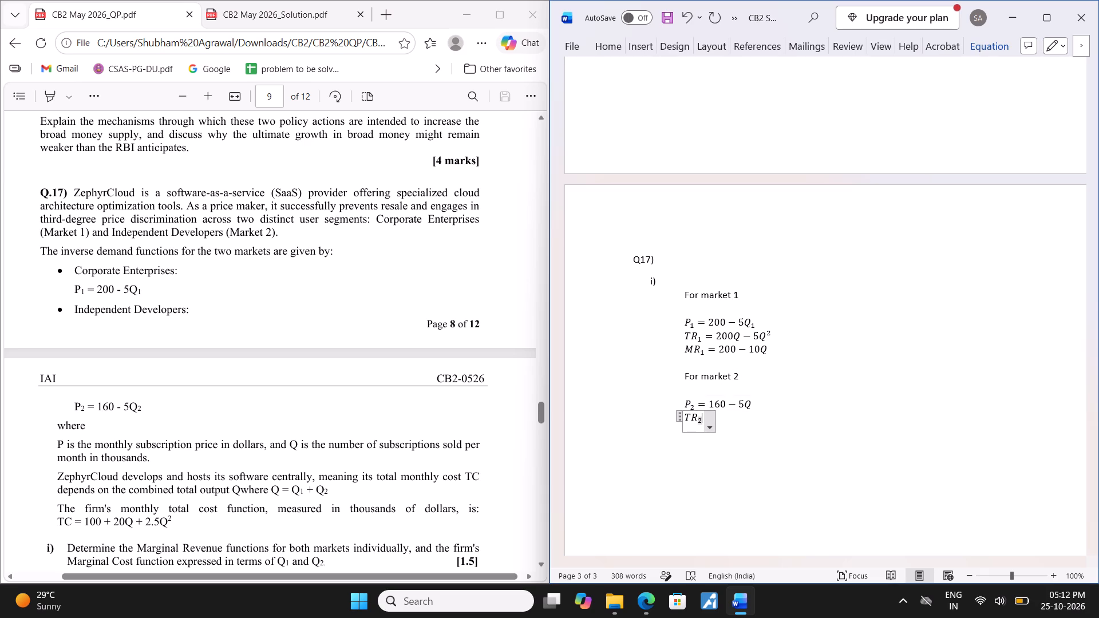
key(Right)
key(equal)
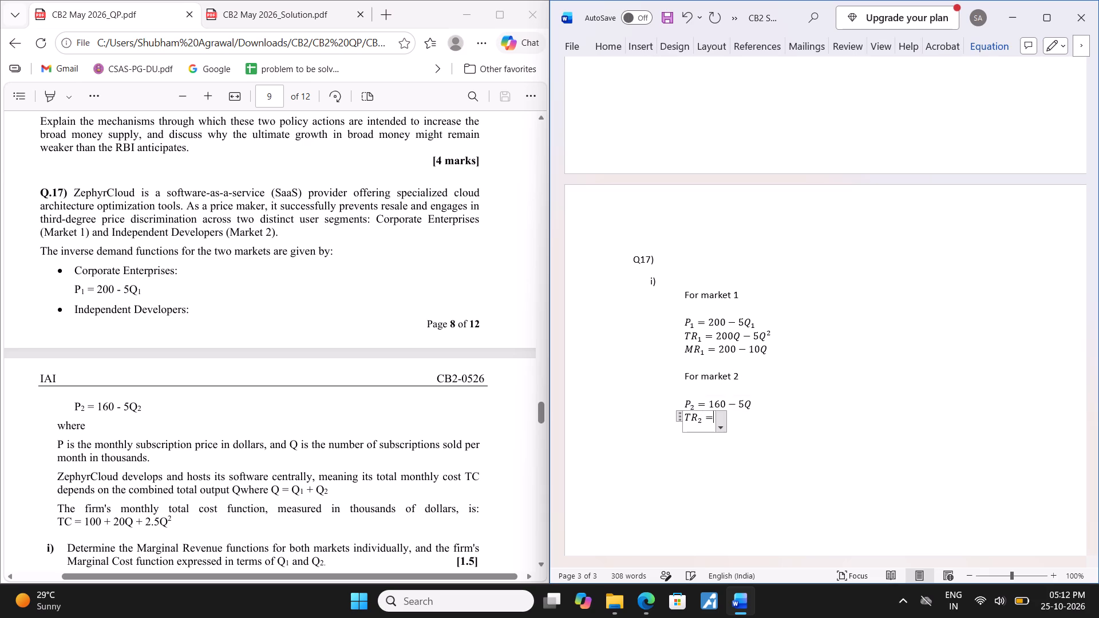
text(160)
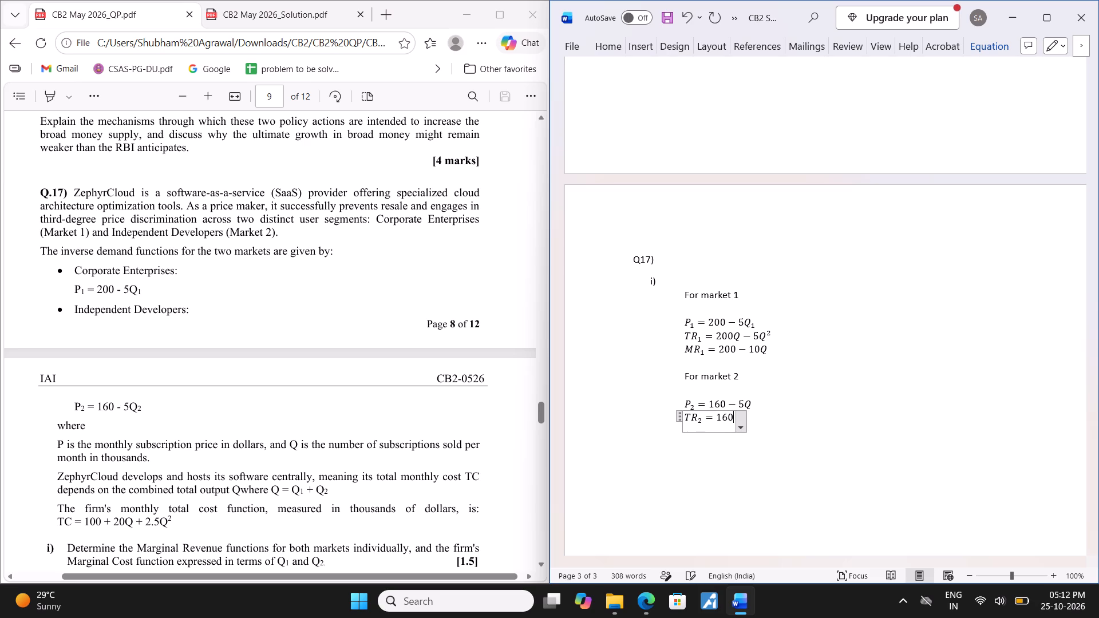
text(Q-)
text(5Q)
text(^2)
key(space)
key(Return)
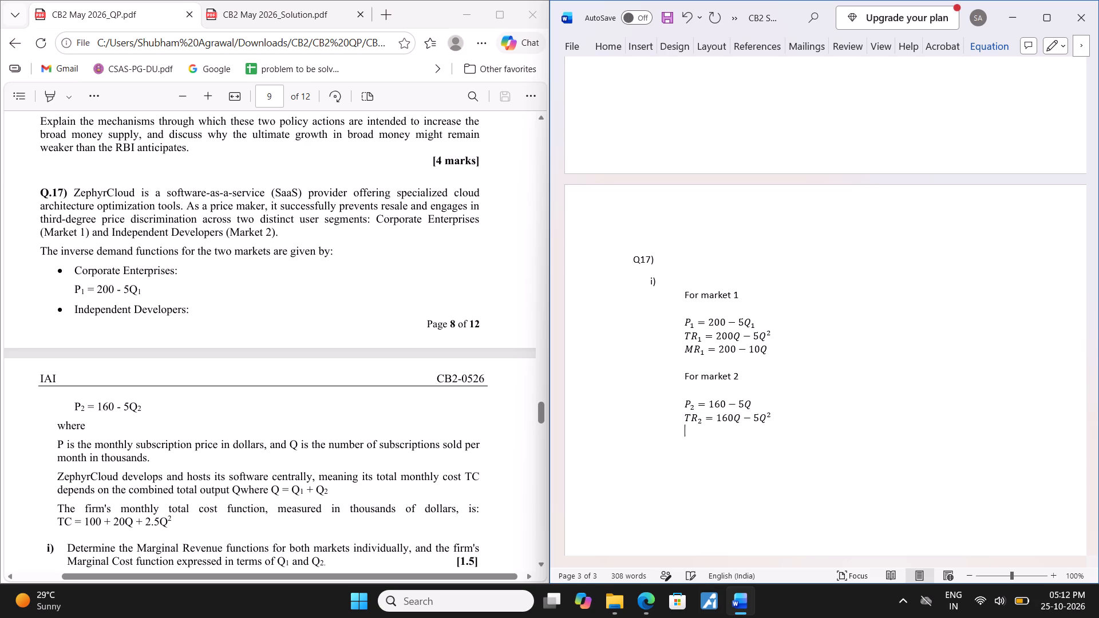
Add the marginal revenue equation MR₂ = 160 − 10Q below the TR₂ equation.
text(MR)
key(shift+parenright)
key(shift+BackSpace)
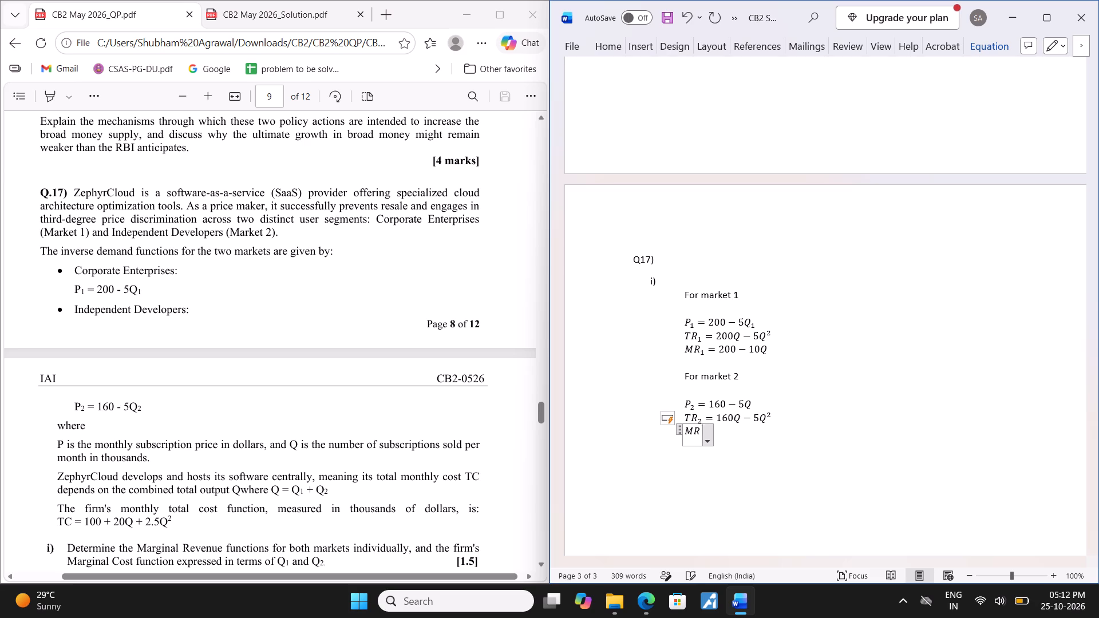
key(shift+underscore)
text(2)
key(space)
key(equal)
text(160-)
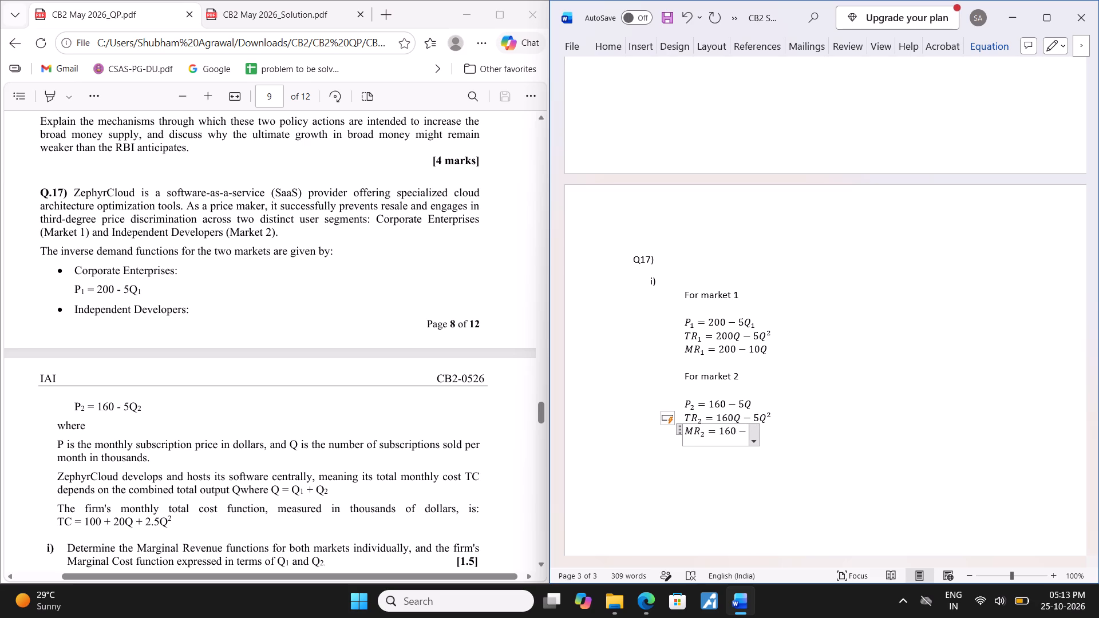
text(10Q)
key(Return)
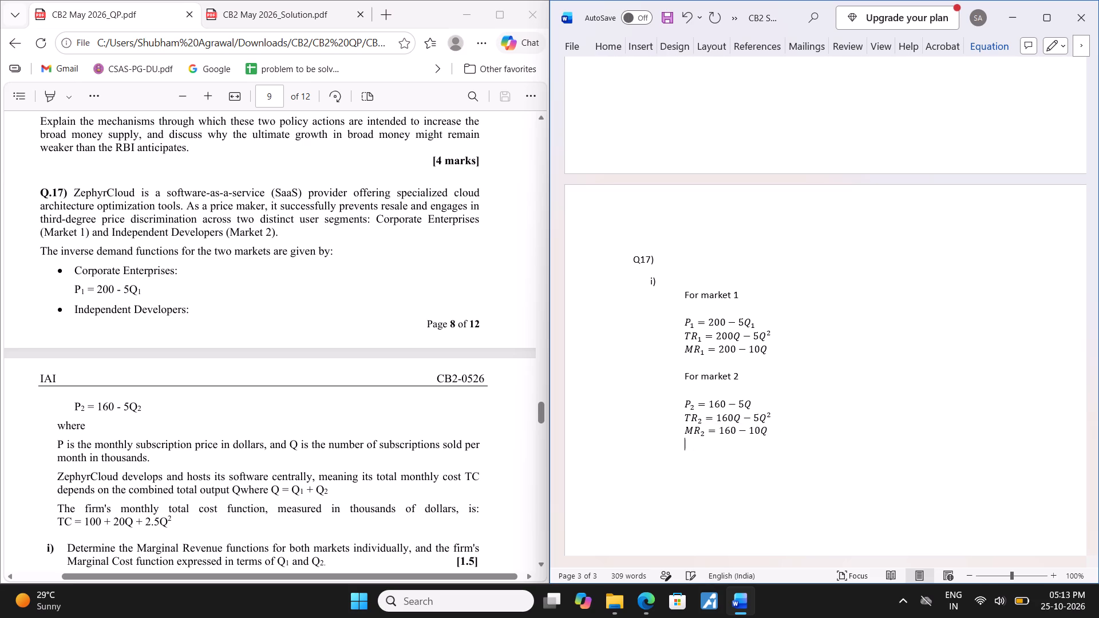
Add the heading "Total market Cost" below the MR₂ equation, separated from it by blank lines.
key(Return)
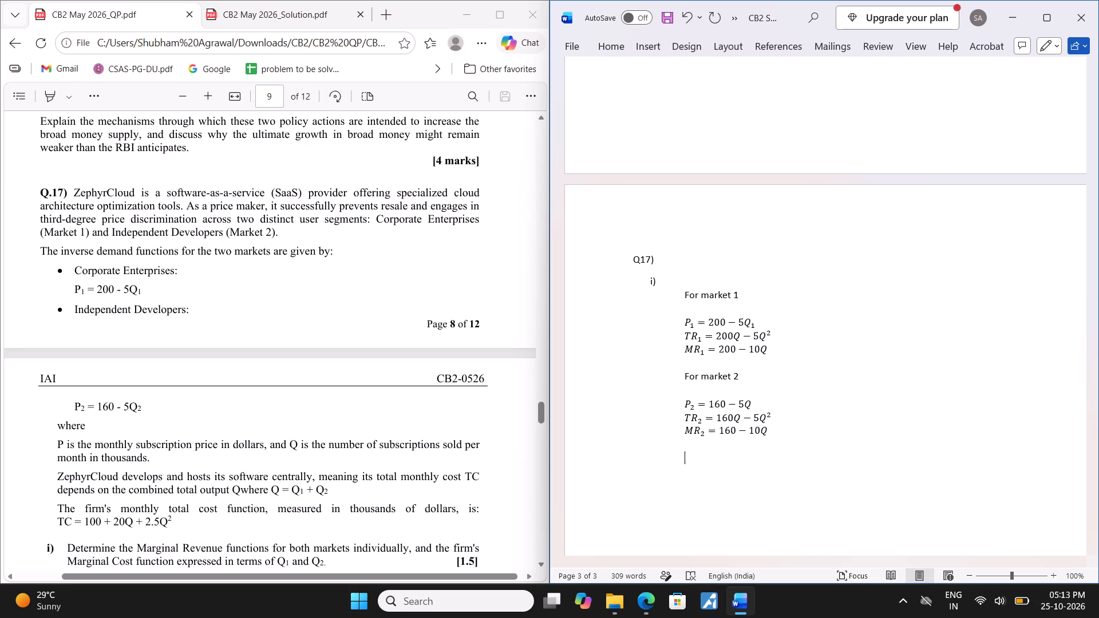
key(Return)
text(Tota;)
key(space)
key(BackSpace)
key(BackSpace)
text(l market)
key(space)
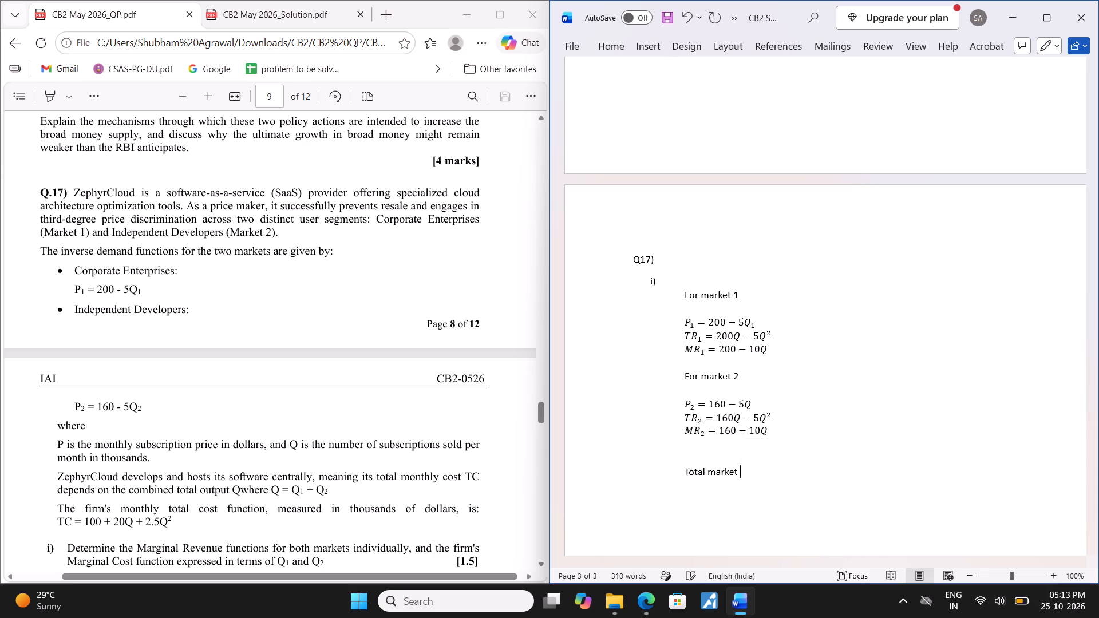
text(Cost)
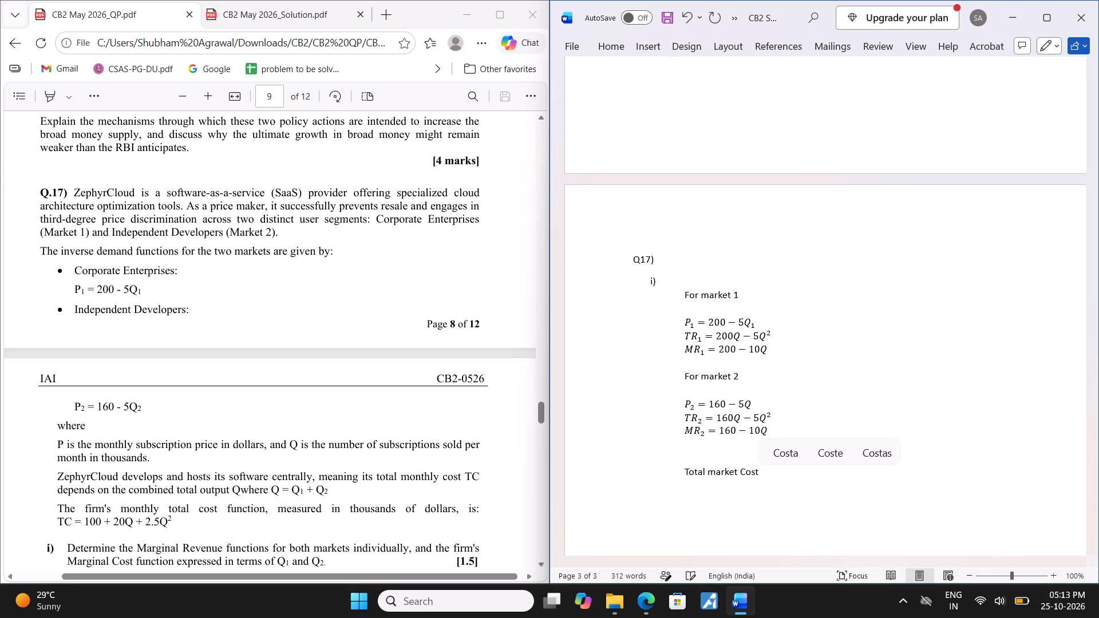
key(Return)
Insert the equation TC = 100 + 20Q + 2.5Q² under the "Total market Cost" heading and start a new line below it.
key(alt+equal)
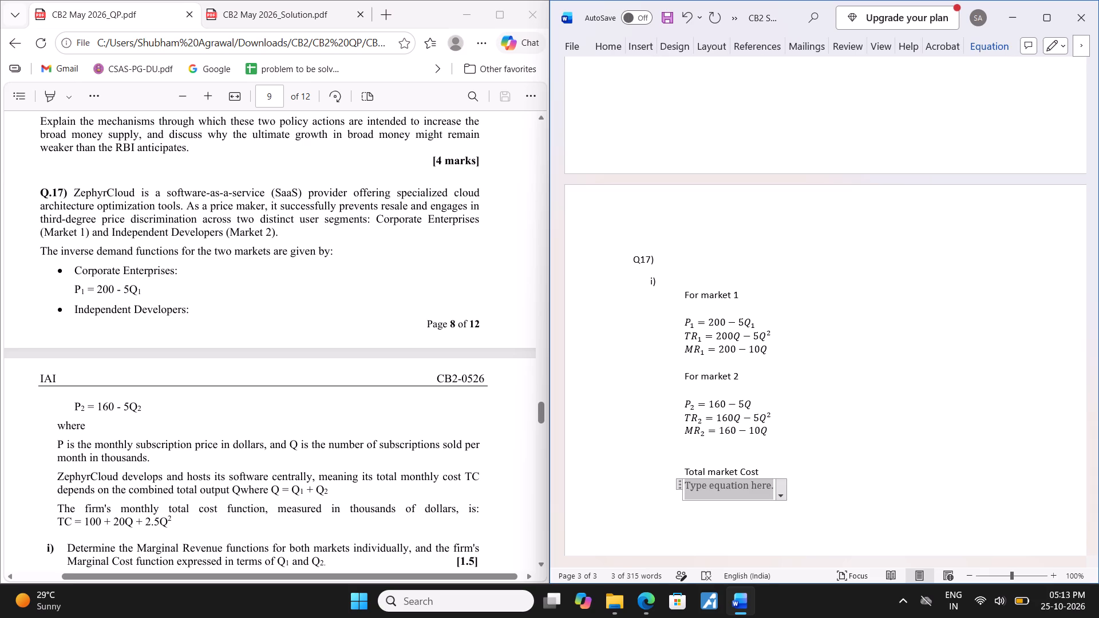
text(TC)
key(equal)
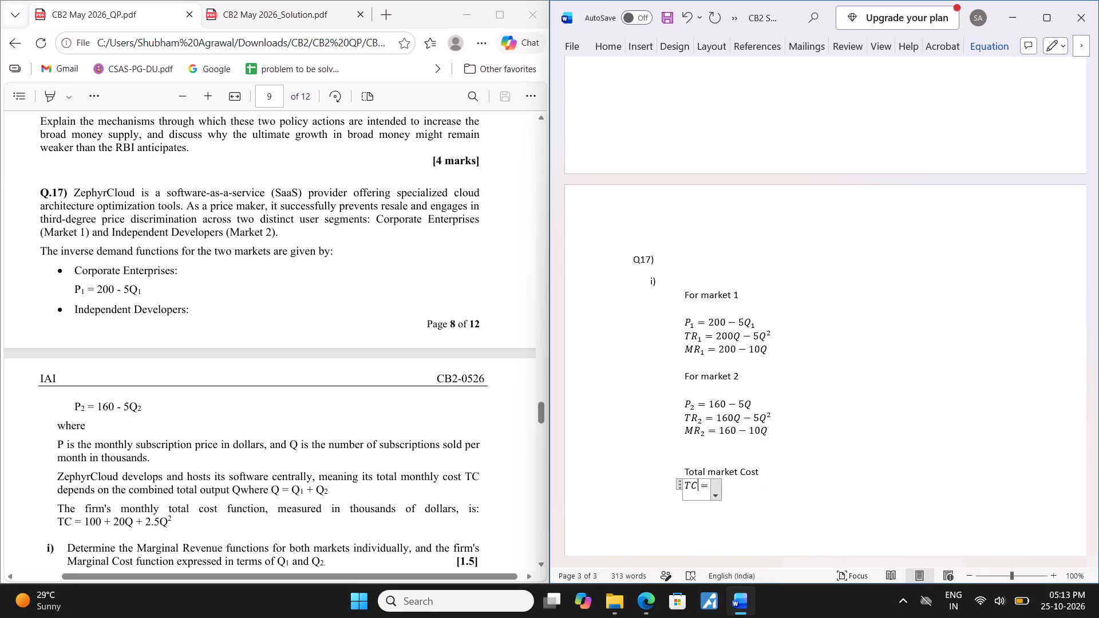
text(100)
key(plus)
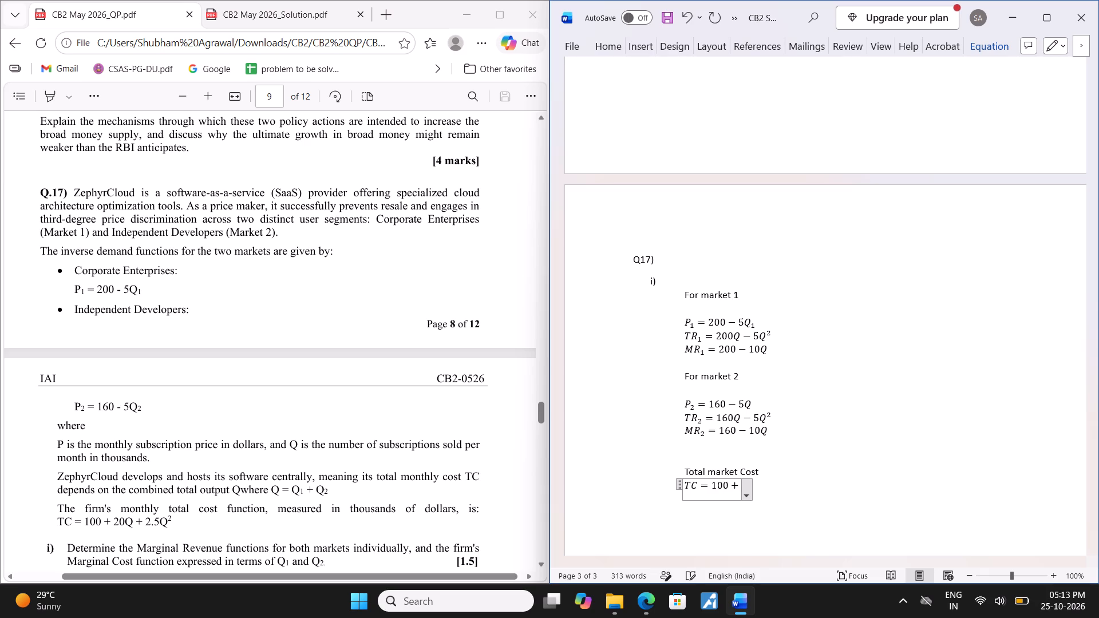
text(20)
key(shift+q)
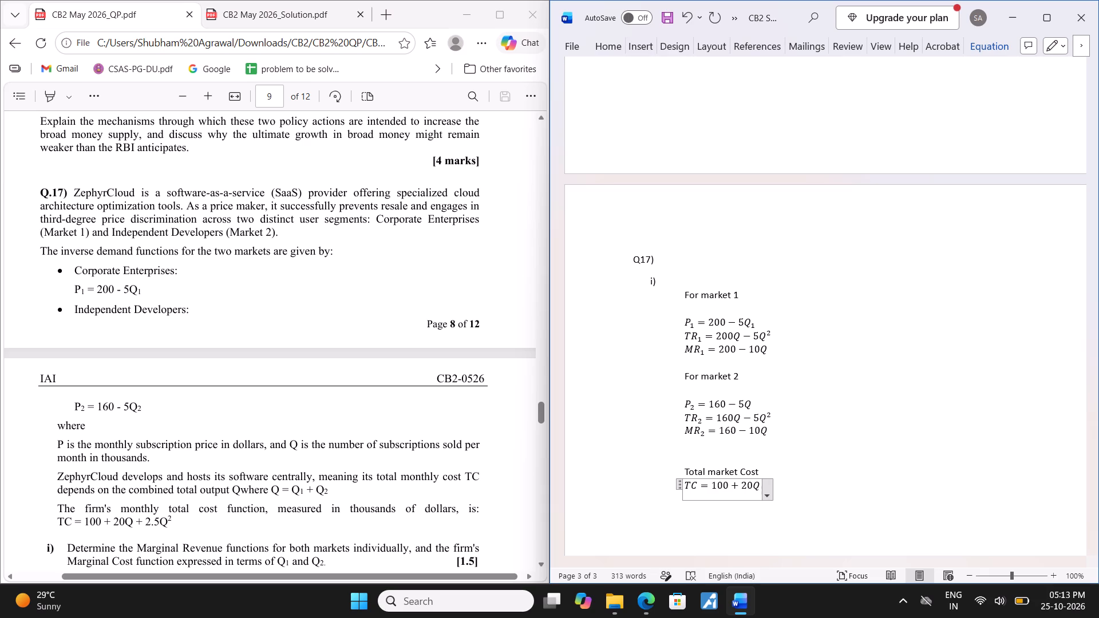
key(plus)
text(2.5)
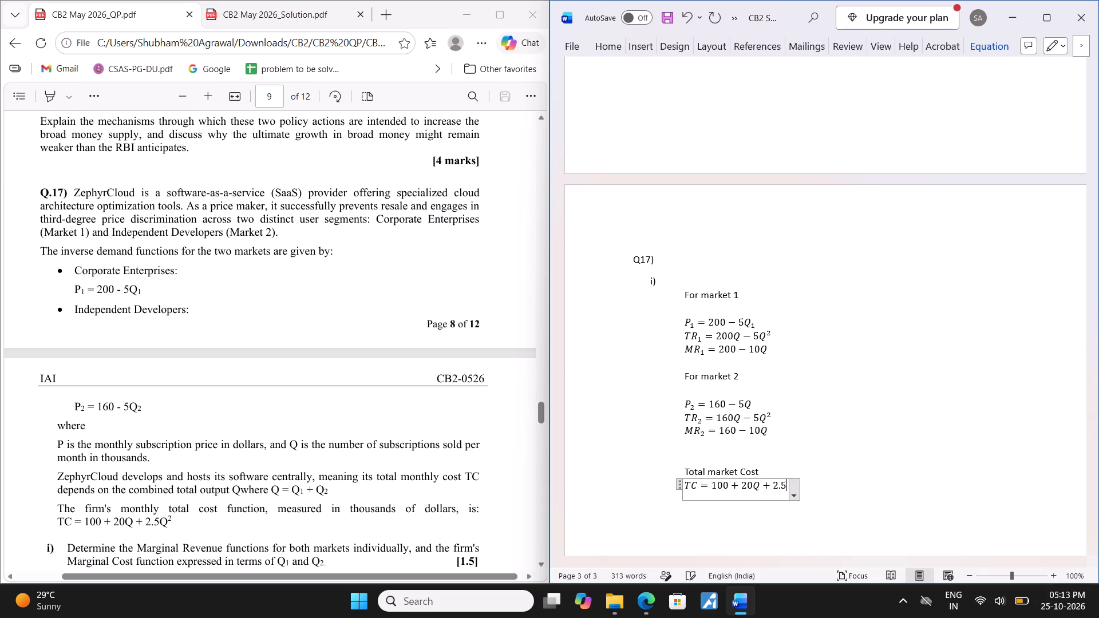
key(shift+q)
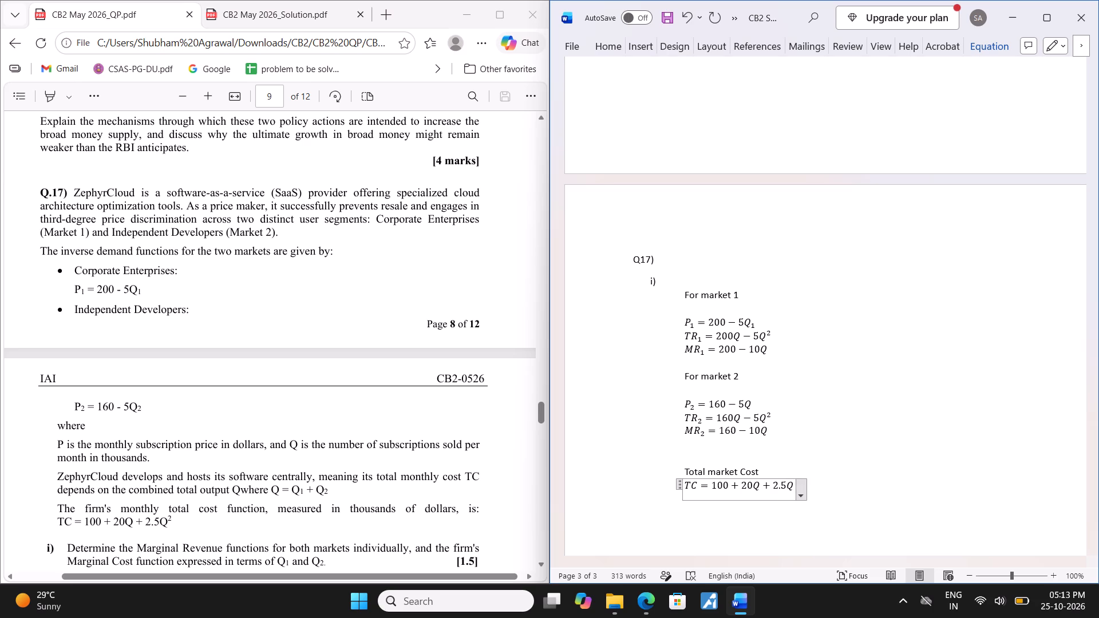
text(^2)
key(space)
key(Return)
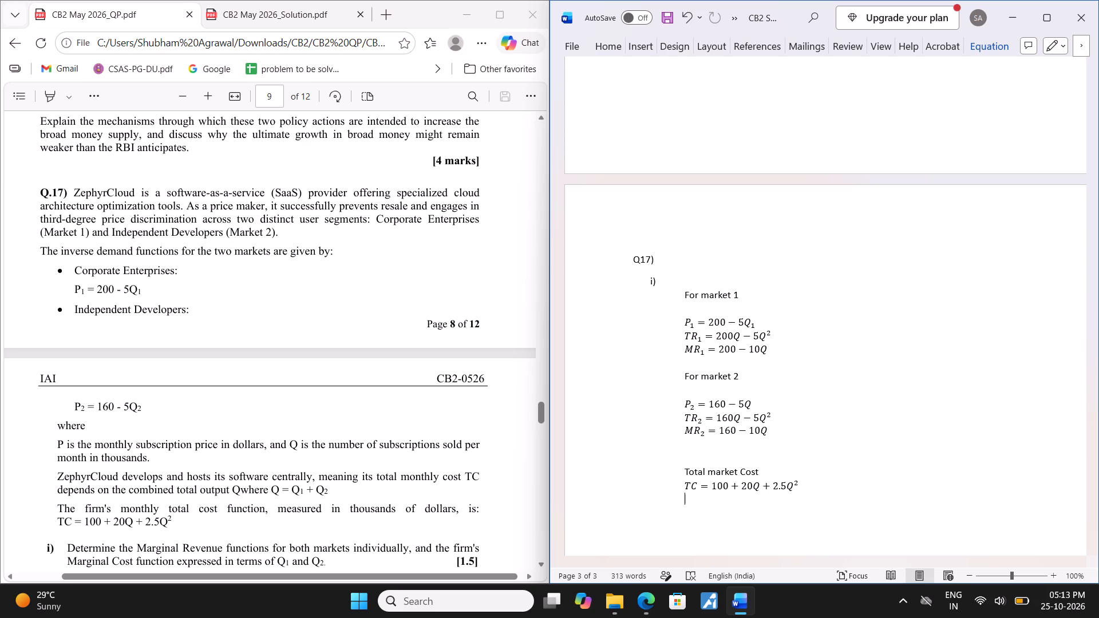
In Edge, review Solution 17 part i) on marginal revenue and marginal cost in the CB2 May 2026 solution PDF, and return to the question paper.
click(283, 11)
scroll(256, 256, down, 2)
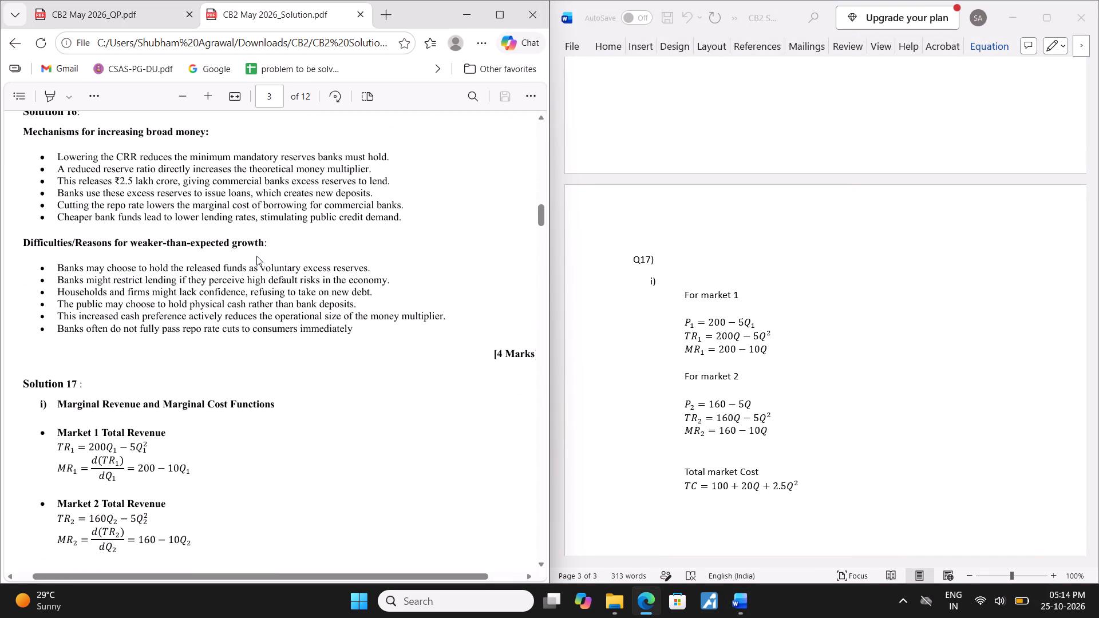
scroll(256, 256, down, 1)
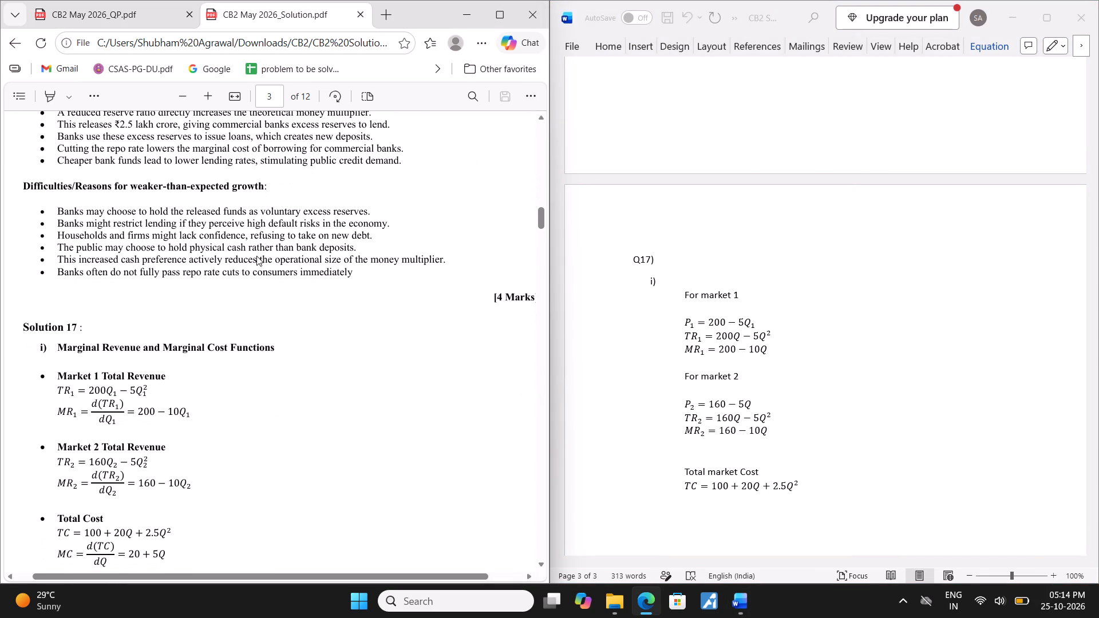
scroll(256, 256, down, 1)
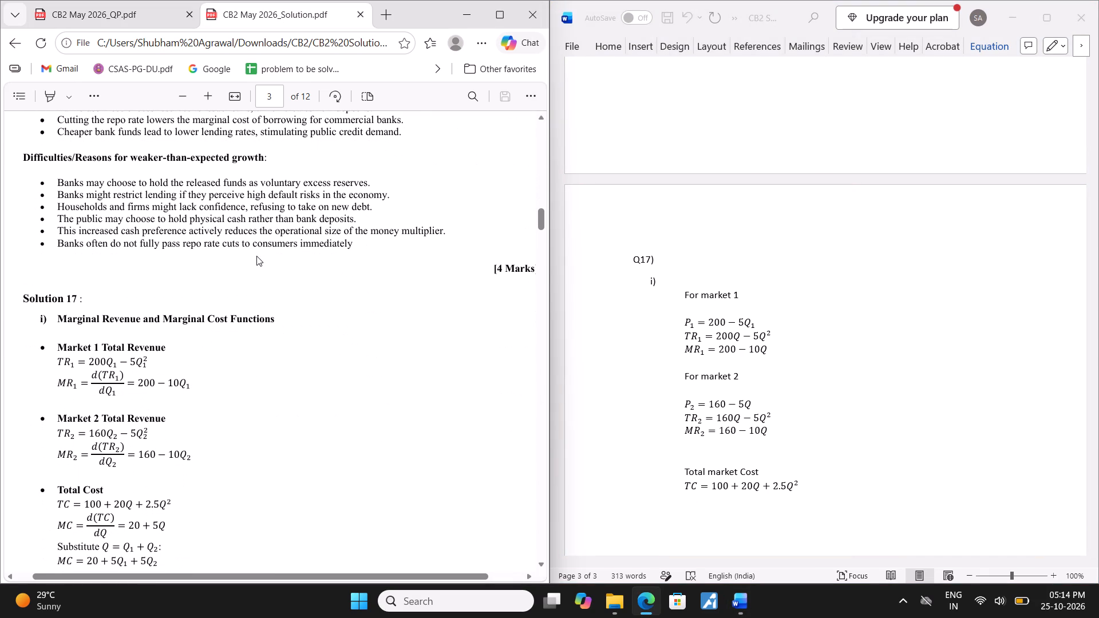
scroll(256, 256, down, 1)
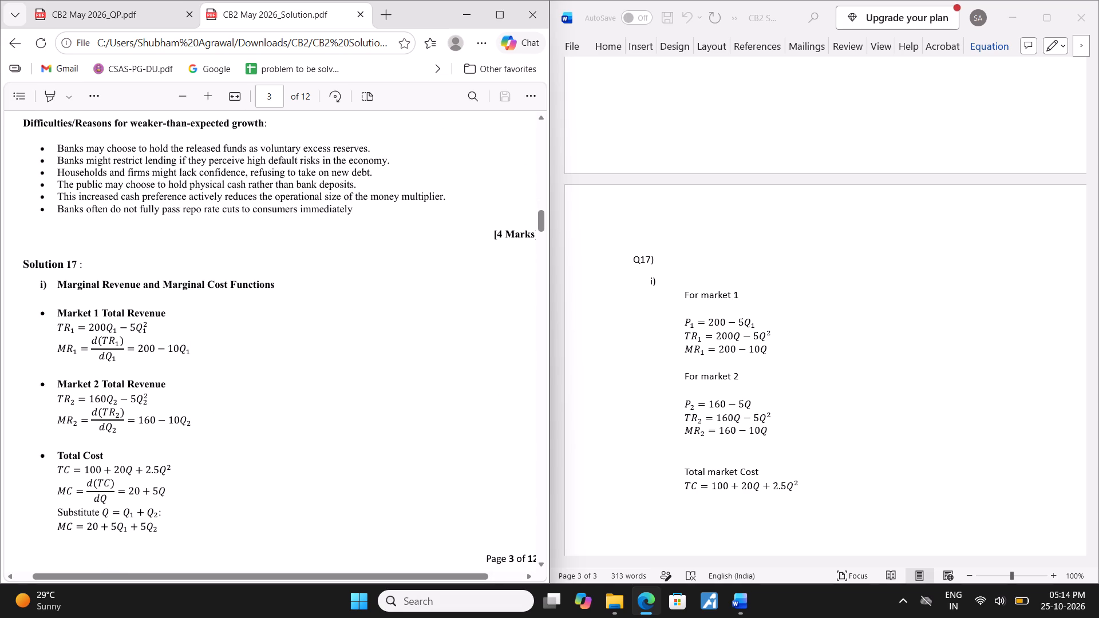
click(111, 20)
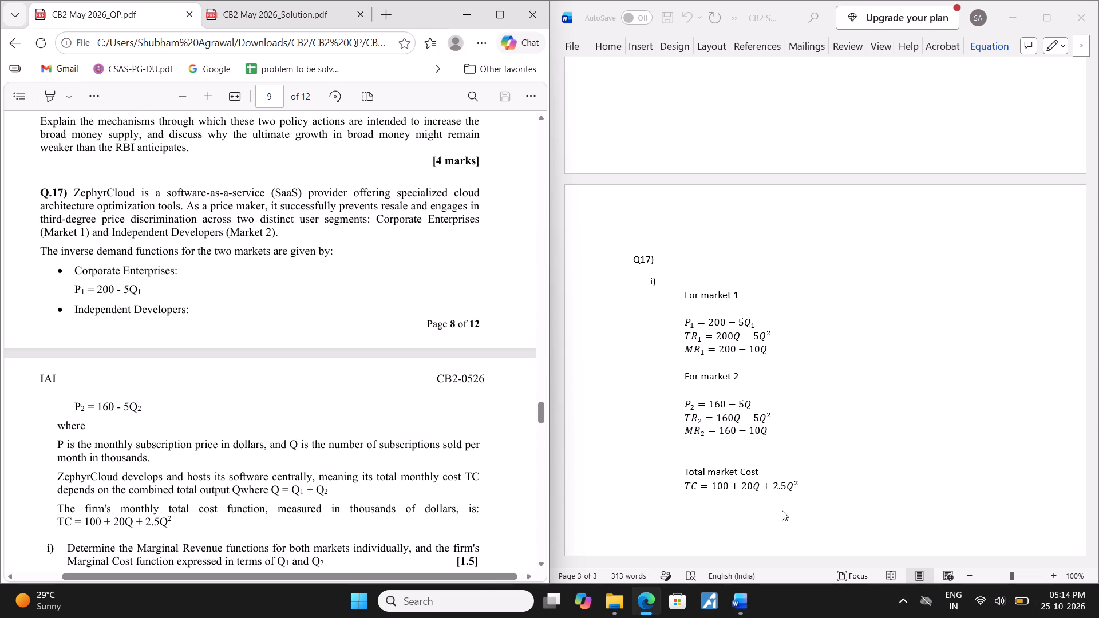
Back in Word, add the marginal cost equation MC = 20 + 5Q below the TC equation.
click(782, 510)
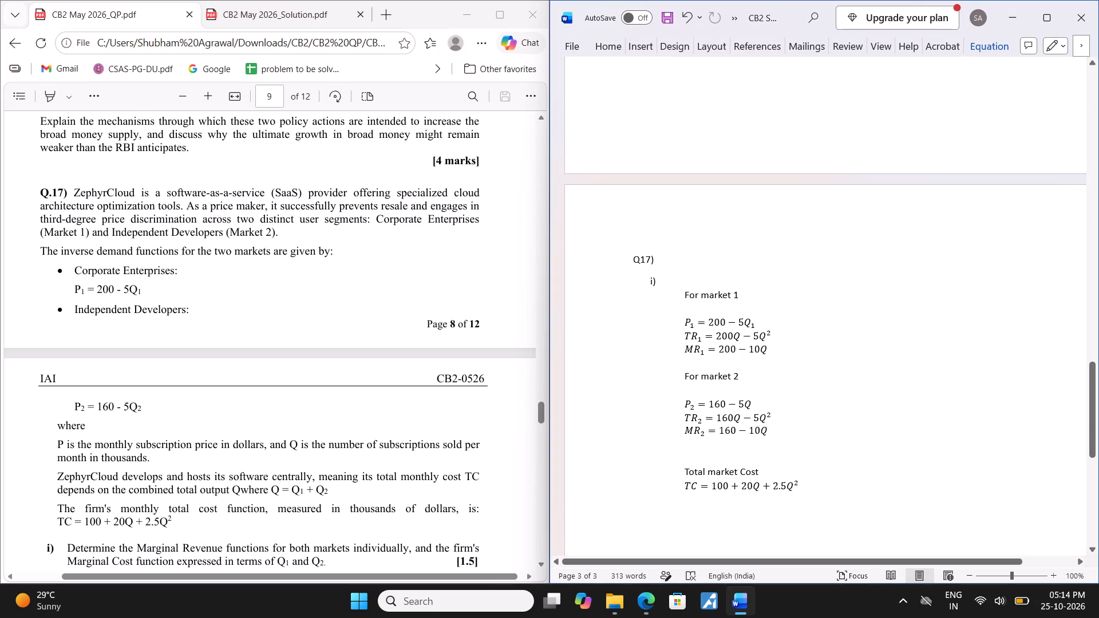
text(MC)
key(equal)
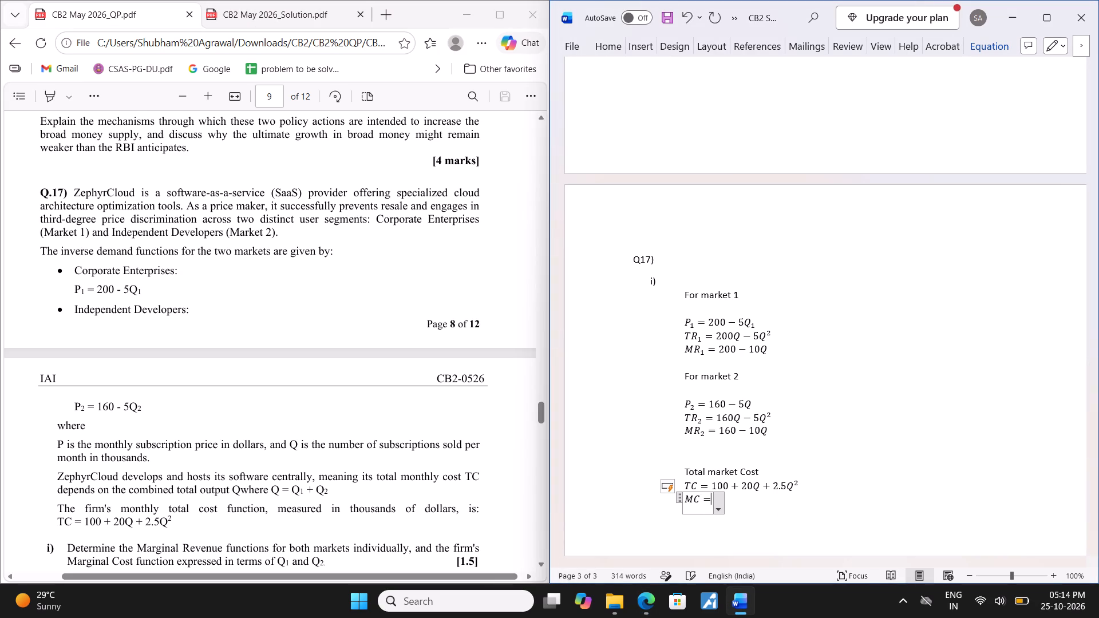
text(20)
key(plus)
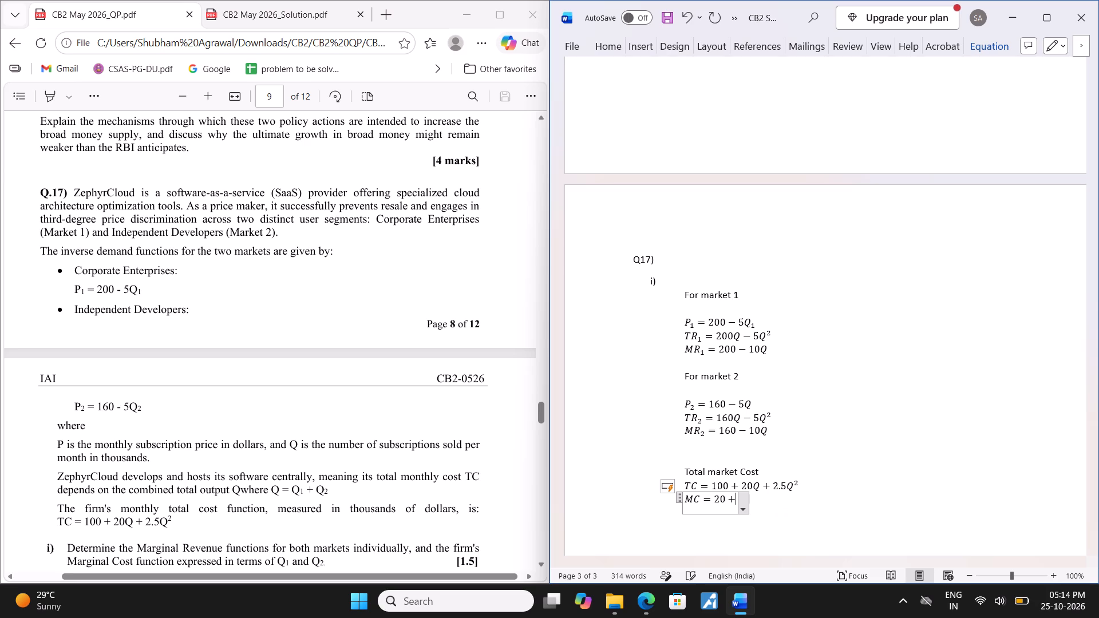
text(5Q)
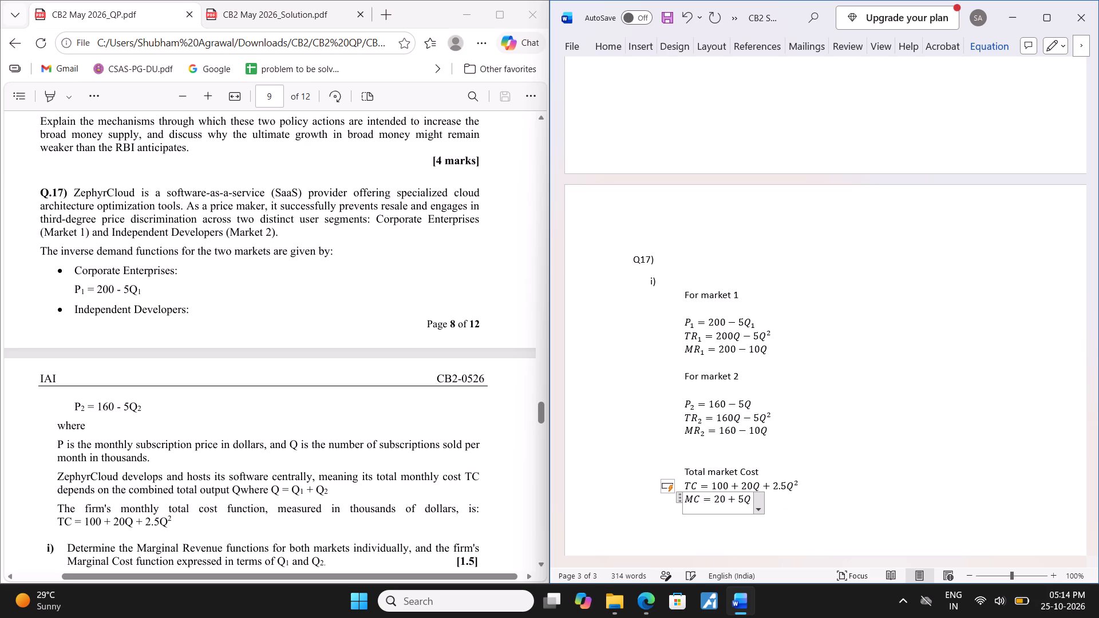
key(Return)
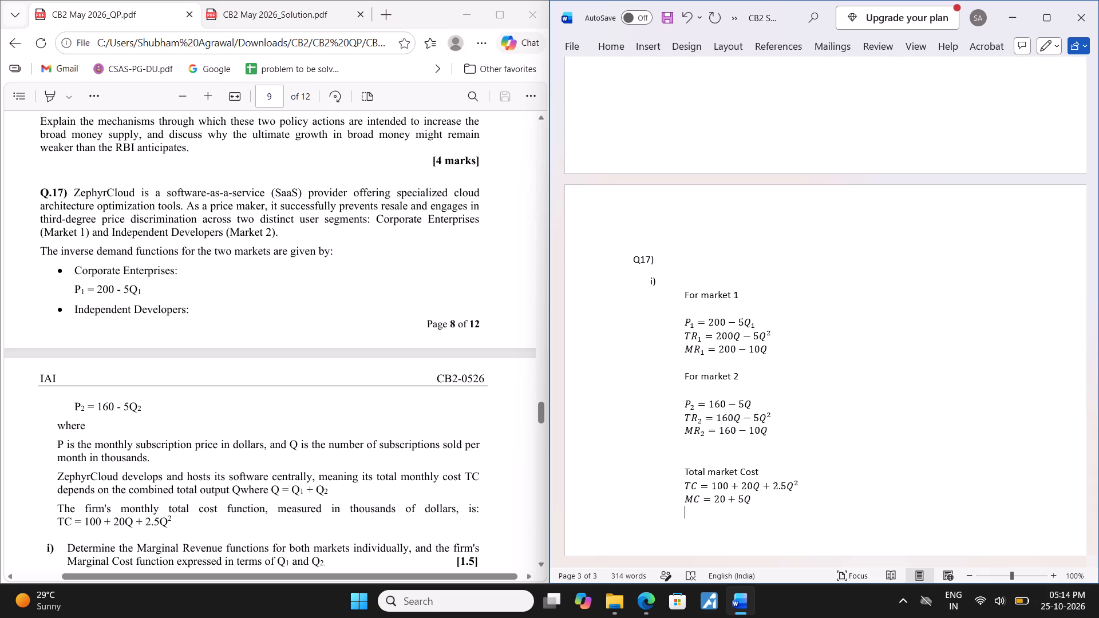
Write the text line "Substitute Q = Q_1+Q_2" below the MC equation.
text(SUbstt)
key(equal)
key(BackSpace)
key(BackSpace)
text(it)
text(ute)
key(space)
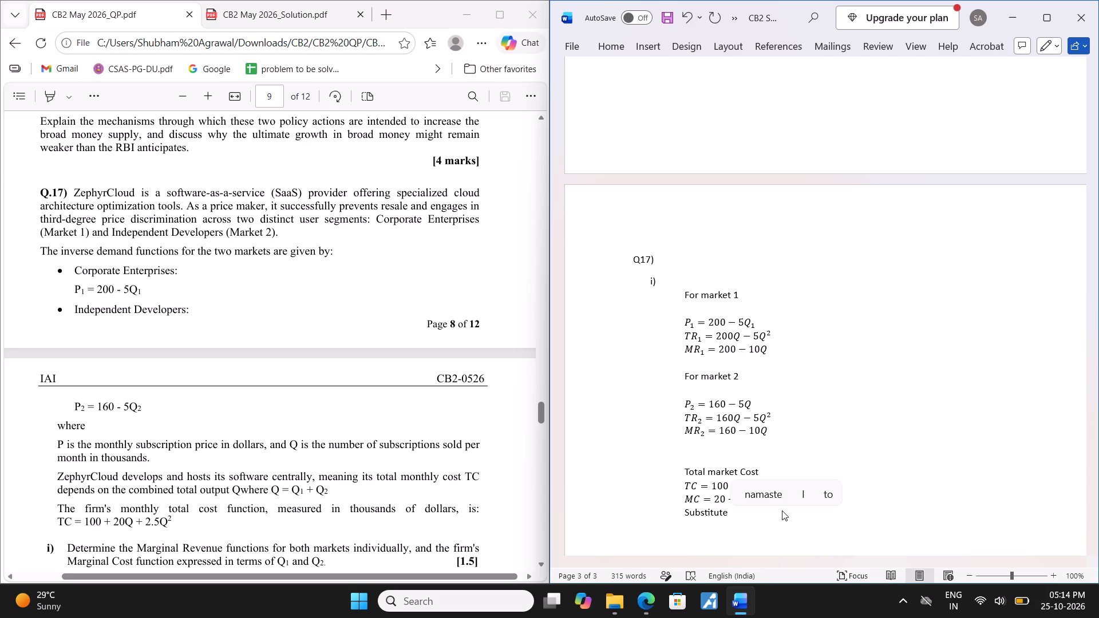
text(Q =)
key(space)
text(Q_1)
key(space)
key(BackSpace)
text(+Q_2)
key(space)
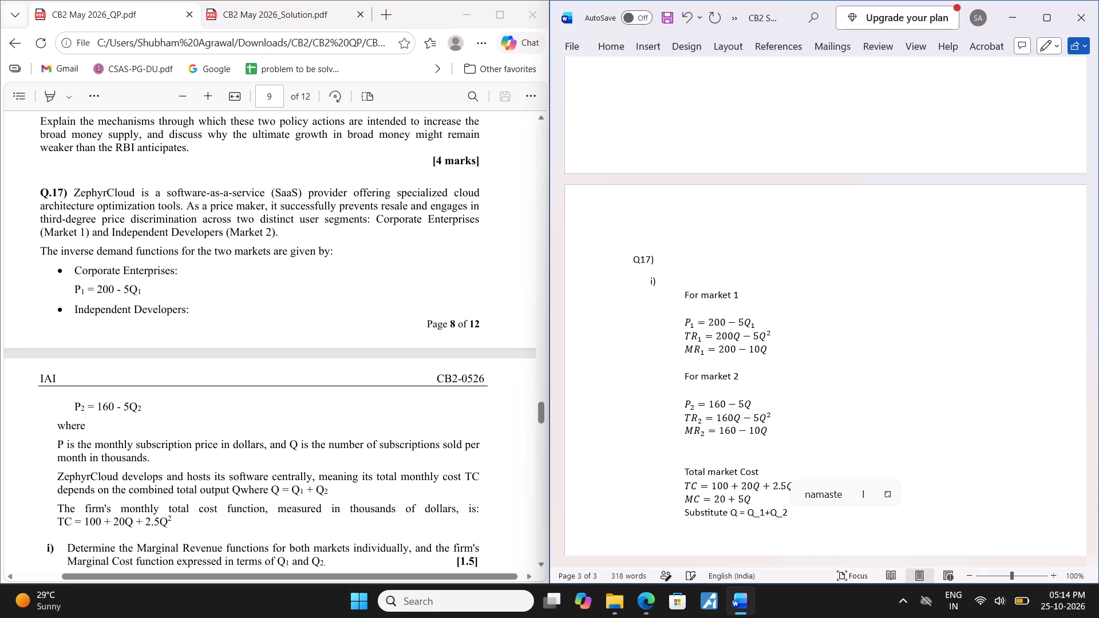
Put spaces around the plus sign in the substitution line, end the line with a colon and start a new line.
key(Left)
key(Left)
key(Left)
key(Left)
key(space)
key(Left)
key(Left)
key(space)
key(Right)
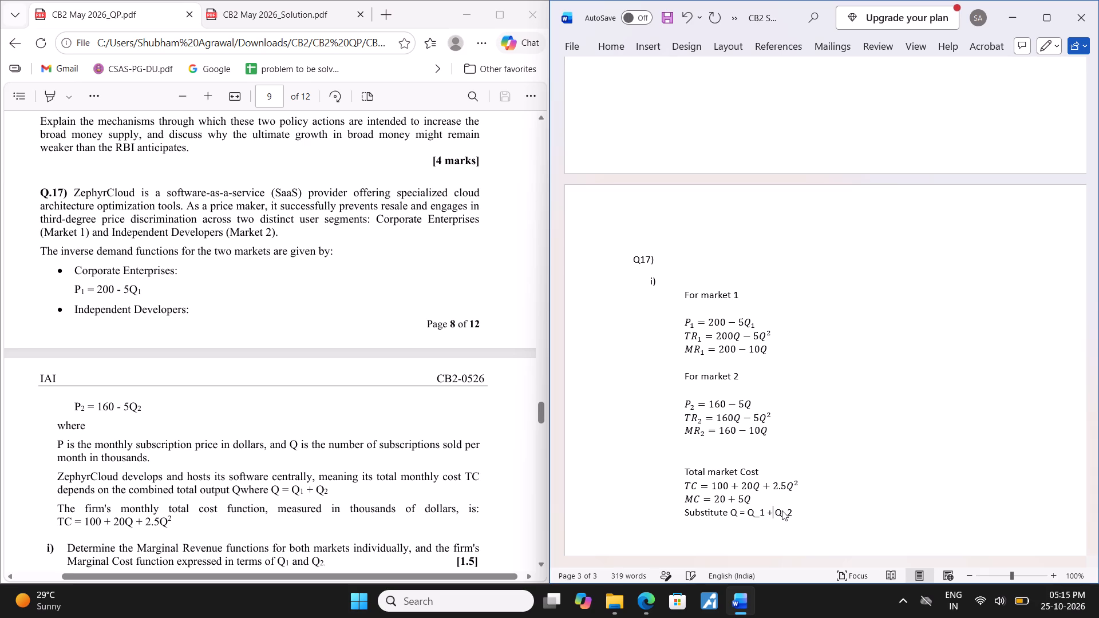
key(Right)
key(Right)
key(Right)
key(Right)
key(Right)
key(shift+colon)
key(Return)
Insert the equation MC = 20 + 5(Q₁ + Q₂) below the substitution line and leave a blank line after it.
key(alt+equal)
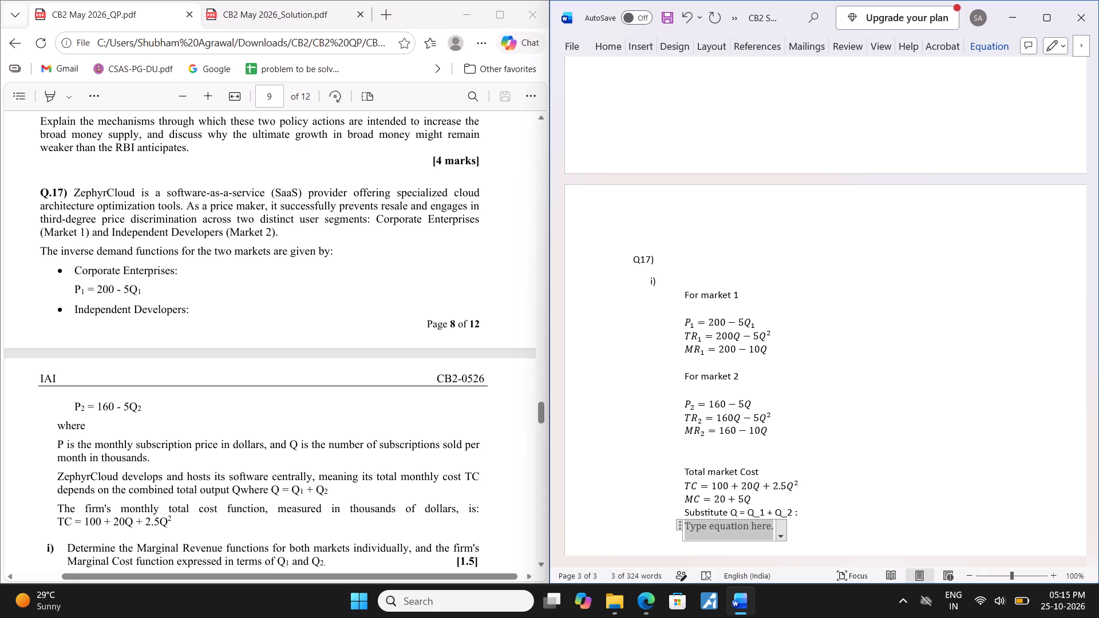
text(MC=)
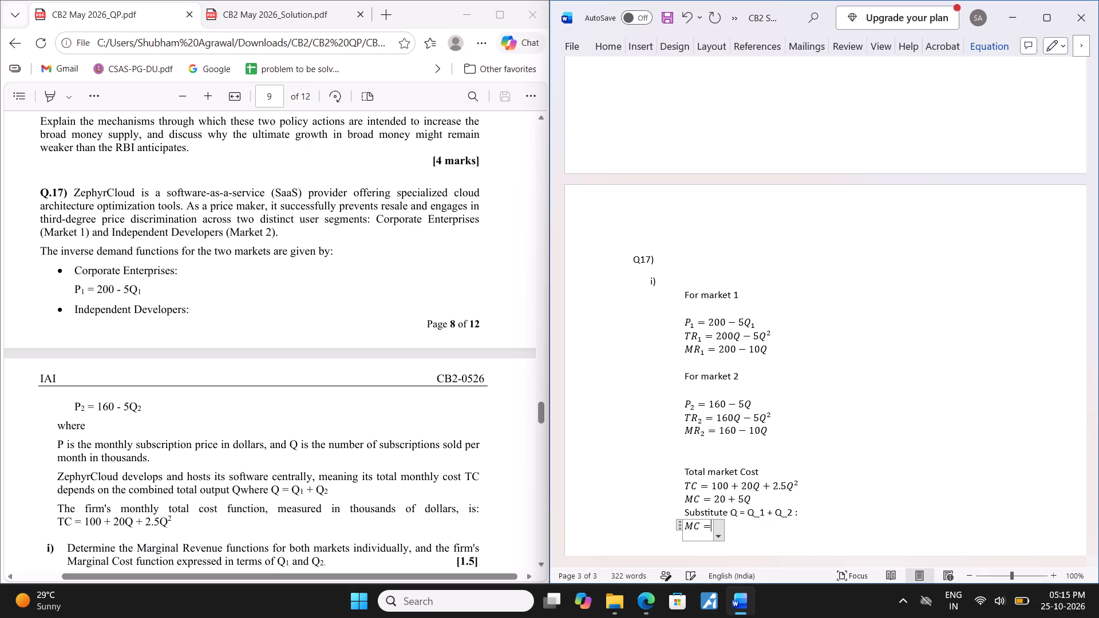
text(20+)
text(5()
text(Q_1)
key(space)
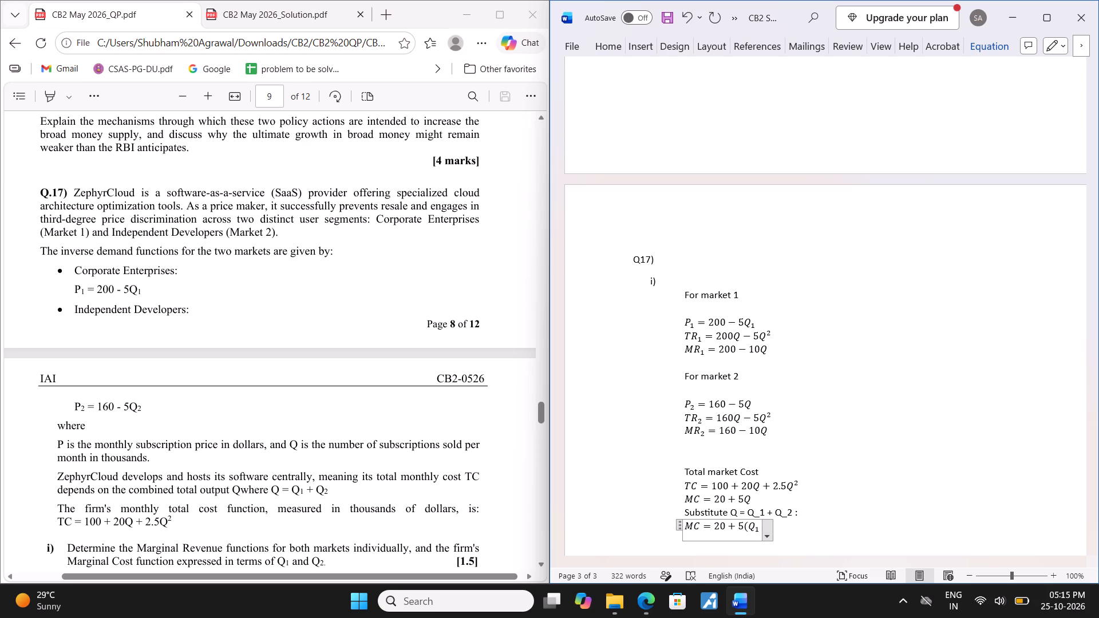
key(shift+plus)
text(Q_2)
key(space)
key(shift+parenright)
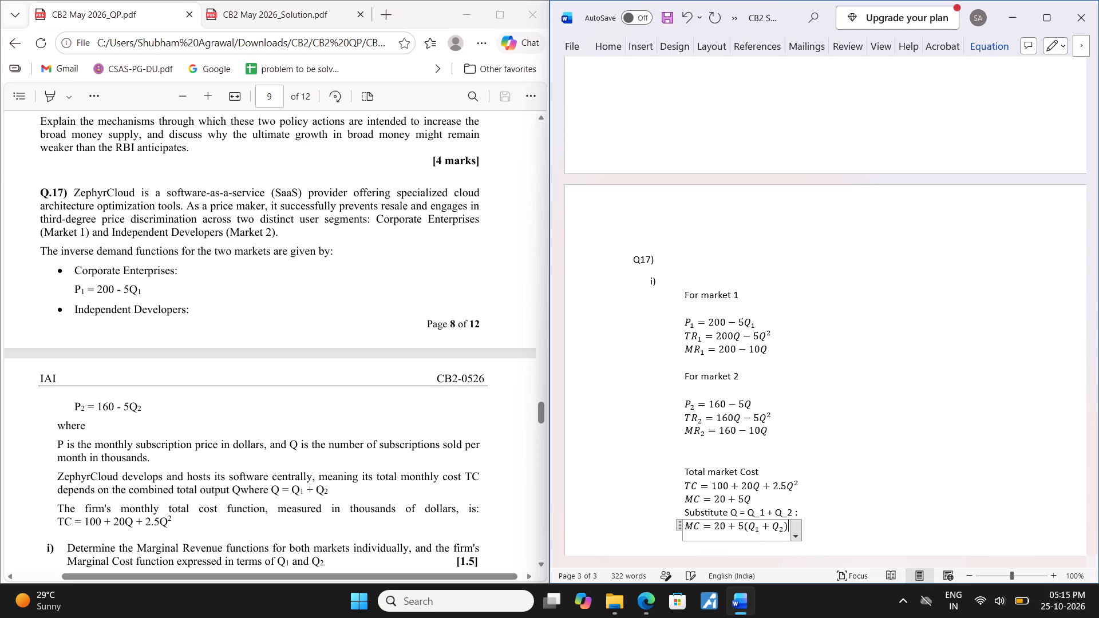
key(Return)
key(Return)
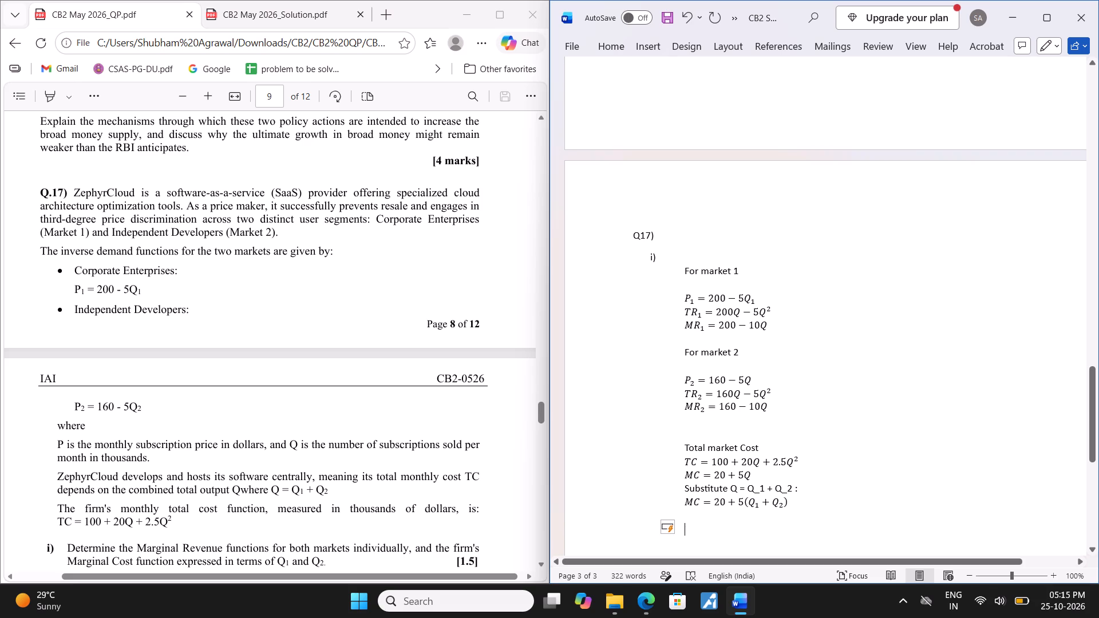
Bring Q17 parts ii) to iv) into view in the question paper and start list item "ii)" below the last MC equation.
scroll(422, 401, down, 1)
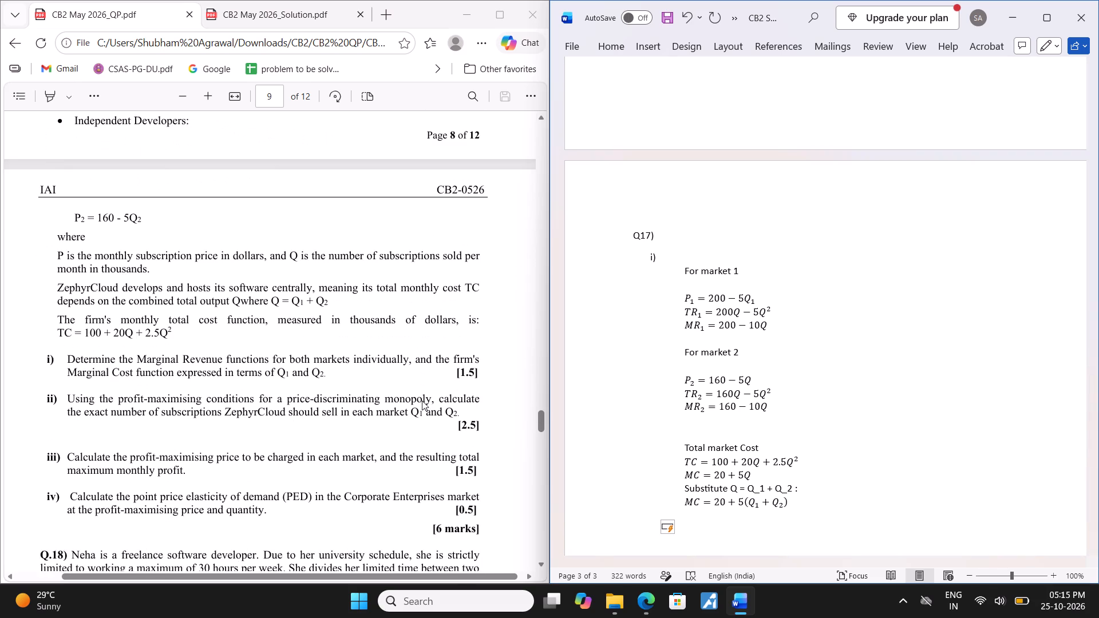
scroll(422, 401, down, 3)
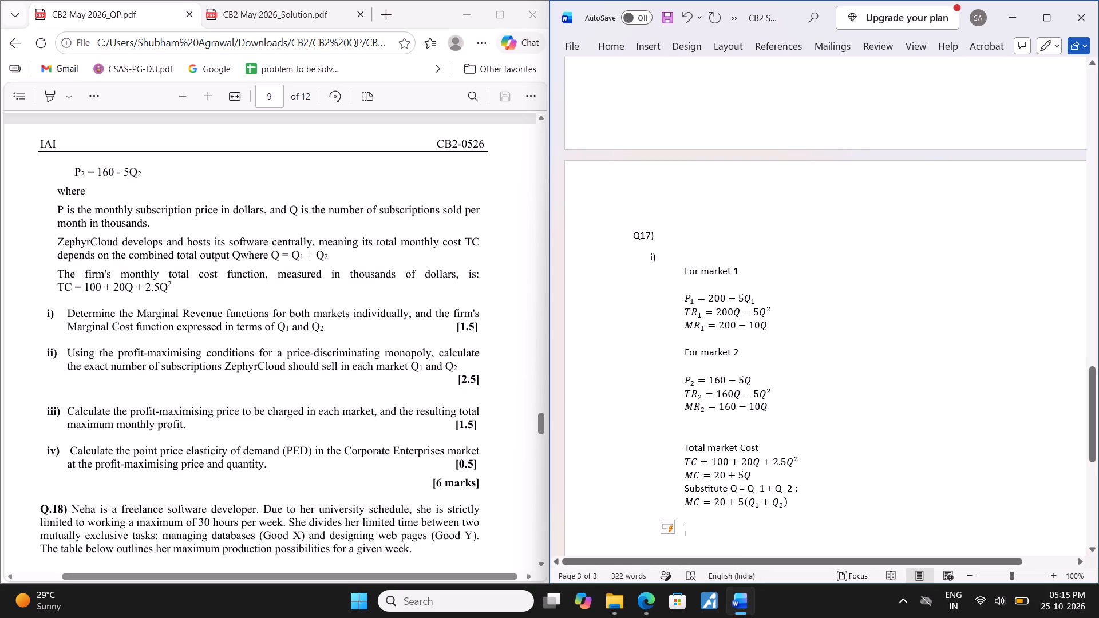
key(Return)
text(ii)
text())
key(space)
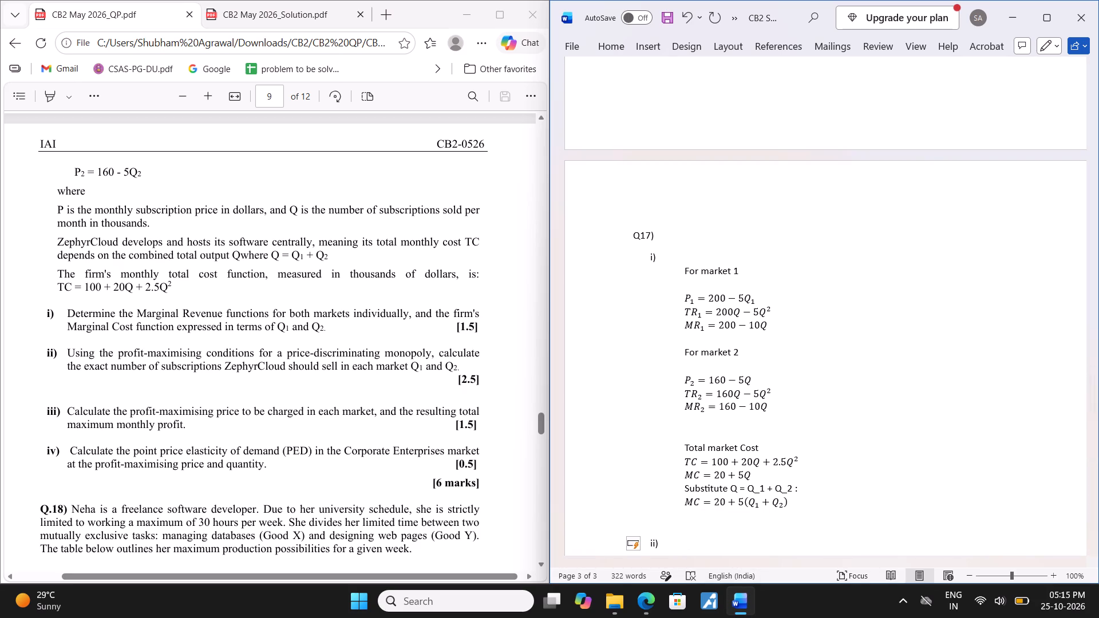
Begin the part ii) answer with the words "Profit is maximised where".
text(PR)
key(BackSpace)
text(rofit)
key(space)
text(ma)
key(BackSpace)
key(BackSpace)
text(is ma)
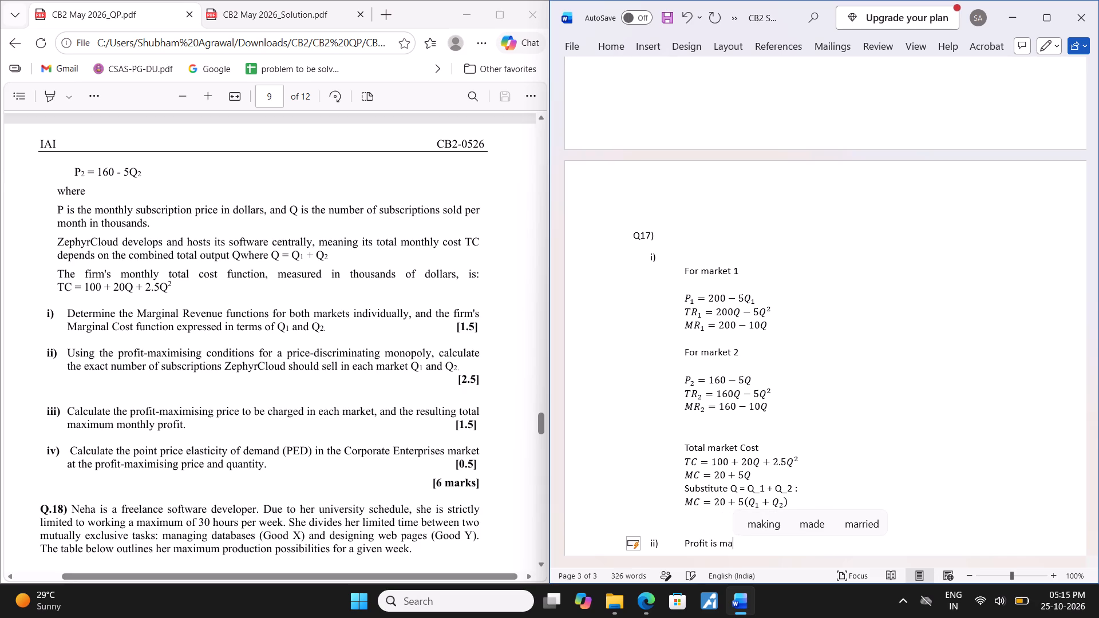
text(ximises)
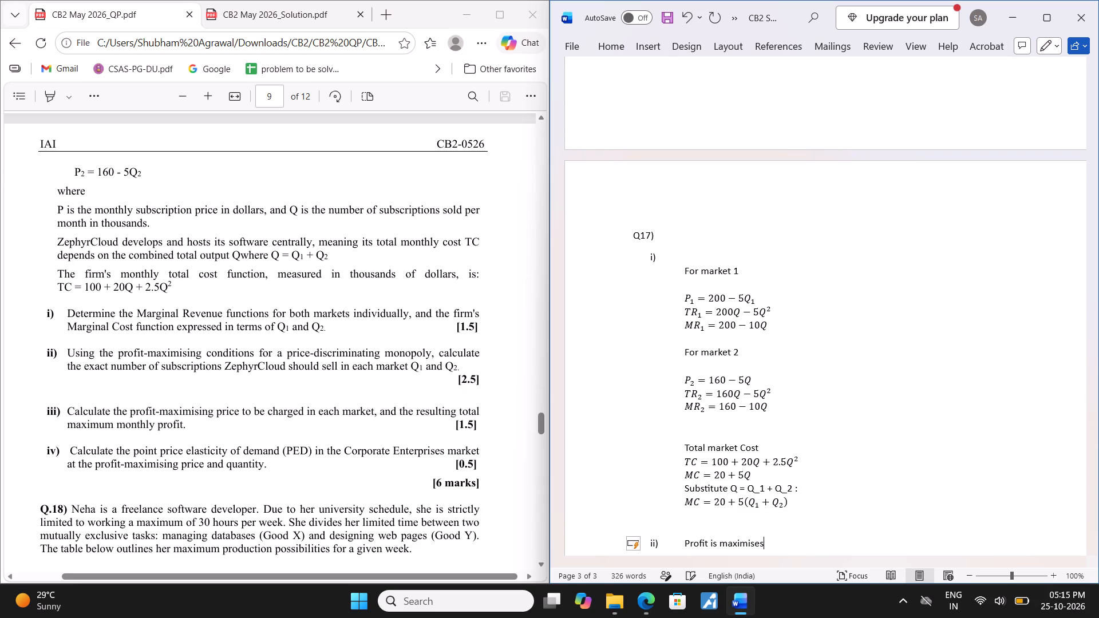
key(BackSpace)
text(d)
key(space)
text(where)
key(space)
Complete the profit sentence with "MC = MR" and start an unnumbered line below it.
text(MC+)
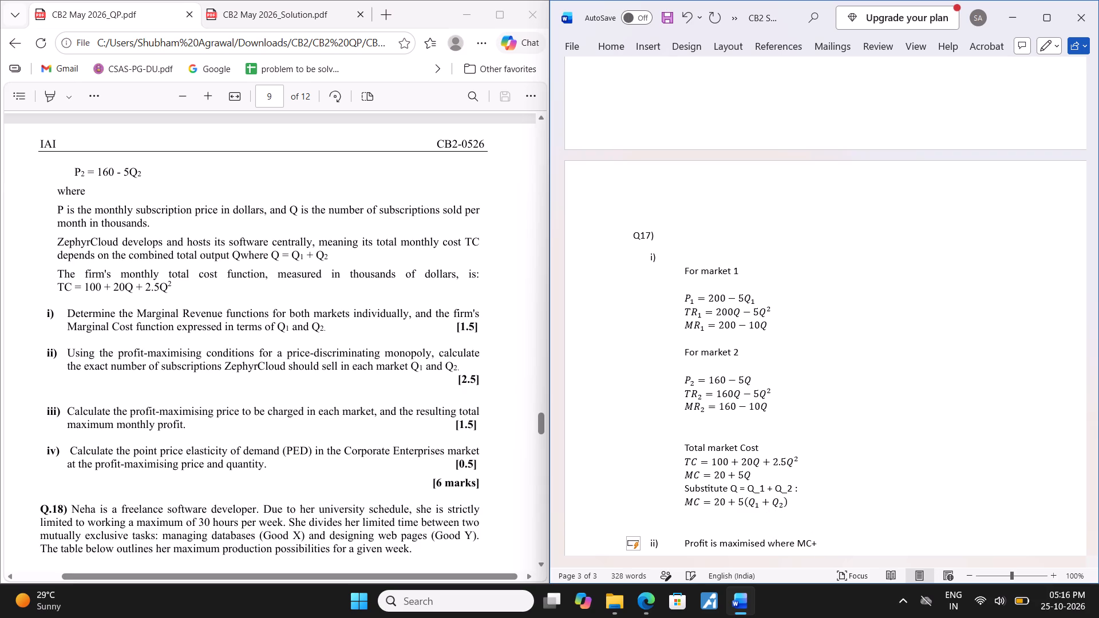
key(BackSpace)
key(space)
text(-)
key(space)
key(BackSpace)
key(BackSpace)
text(=)
key(space)
text(Mr)
key(space)
key(BackSpace)
key(BackSpace)
key(shift+r)
key(Return)
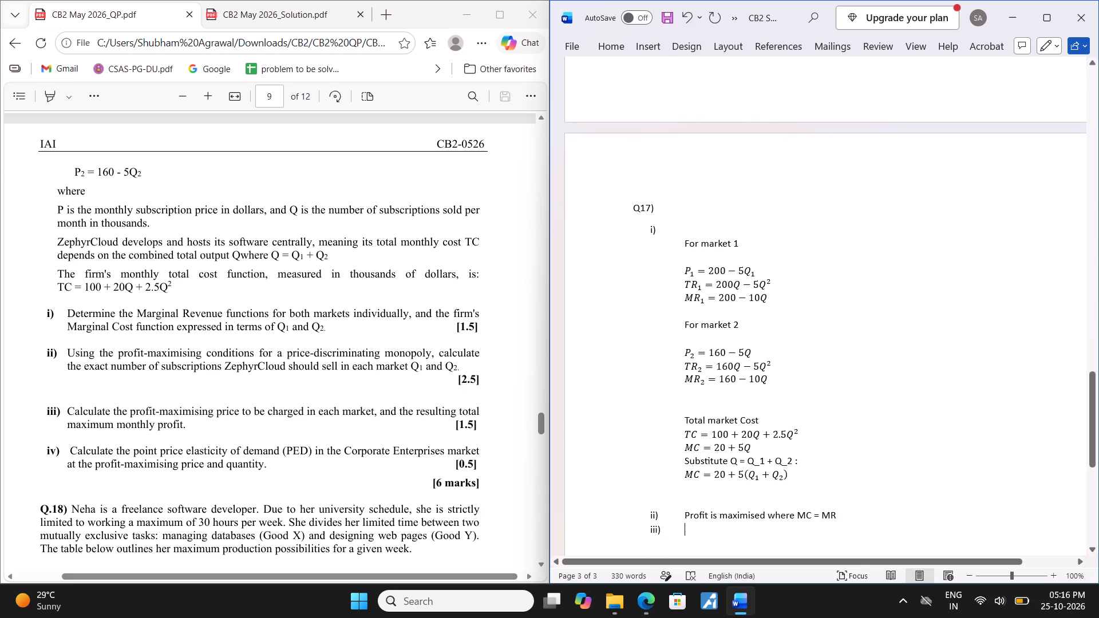
key(BackSpace)
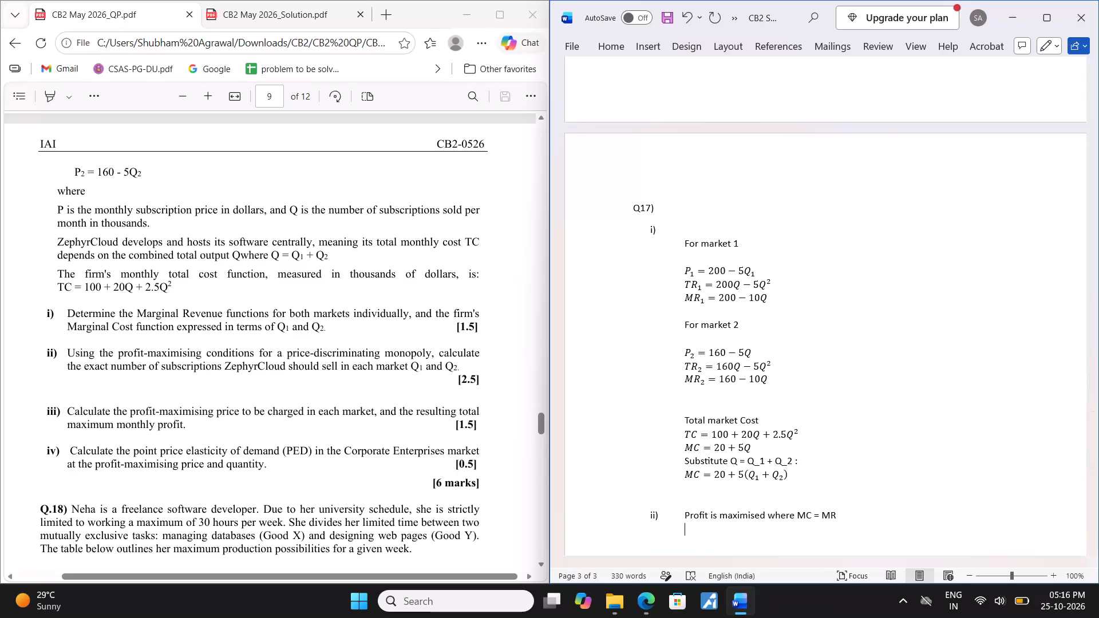
Extend the condition at the end of the profit sentence to "MC = MR_1 = MR_2" and leave a blank line below it.
key(Up)
key(Left)
key(Right)
key(Right)
key(Right)
key(Right)
key(Right)
key(Right)
key(Right)
key(Right)
key(Right)
key(Right)
key(Right)
key(Right)
key(Right)
key(Right)
key(Right)
key(Right)
key(Right)
key(Right)
key(Right)
key(Right)
key(Right)
key(Right)
key(Right)
key(Right)
key(Right)
key(shift+underscore)
text(1)
key(space)
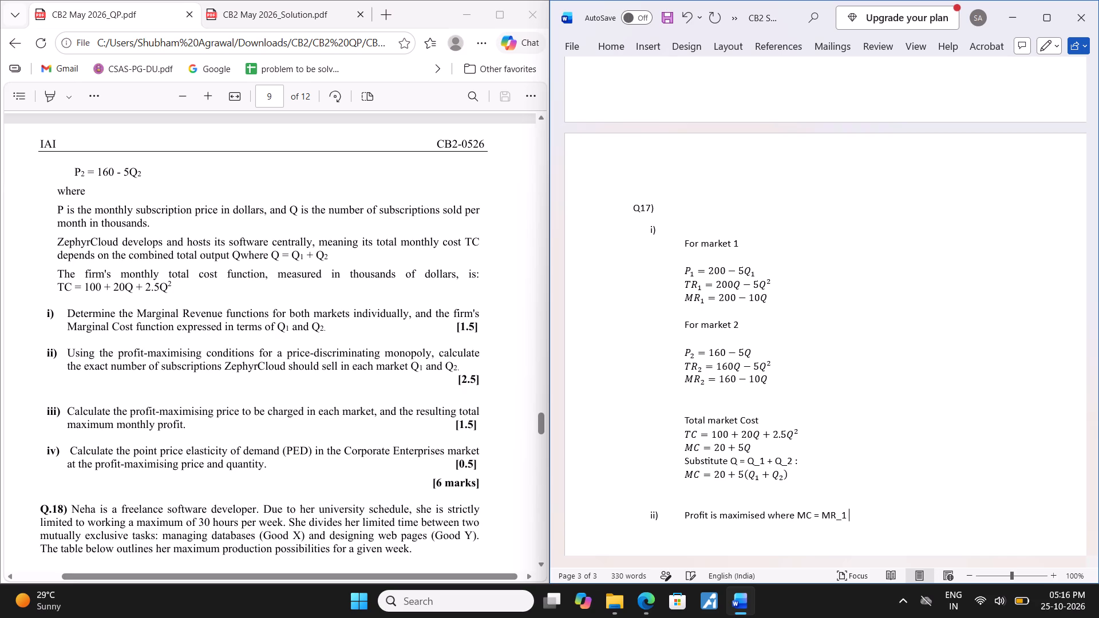
key(equal)
key(space)
text(MR)
text(_1)
key(space)
key(BackSpace)
key(BackSpace)
key(2)
key(Return)
key(BackSpace)
key(Return)
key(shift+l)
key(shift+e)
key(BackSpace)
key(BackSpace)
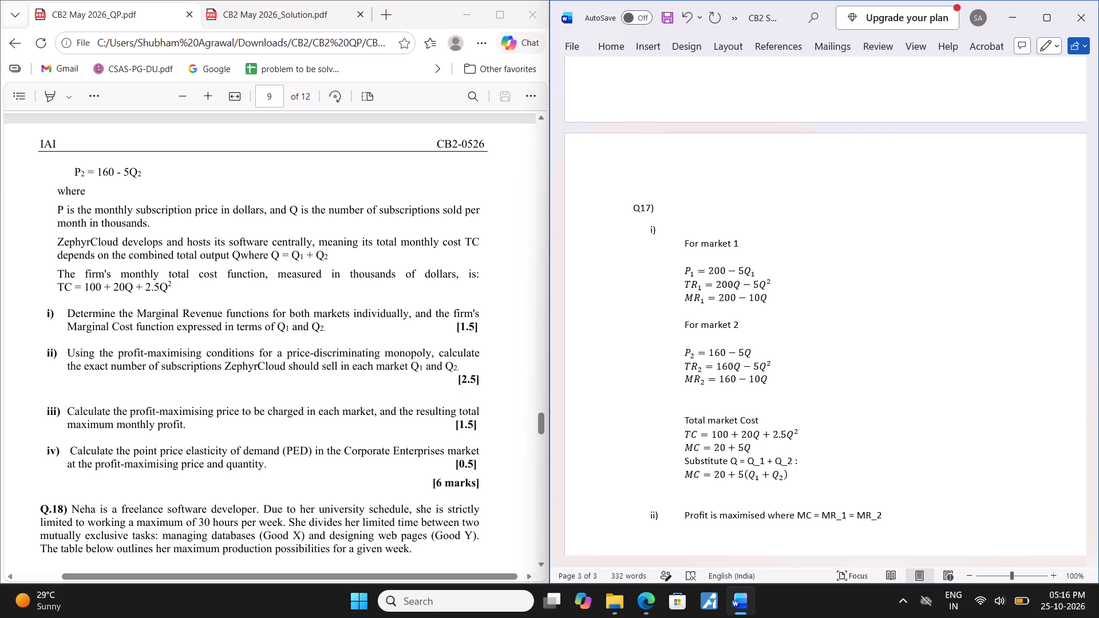
Write the text line "Firstly taking MR_1 = MR_2" below the profit condition and start a new line.
text(Firstly)
key(space)
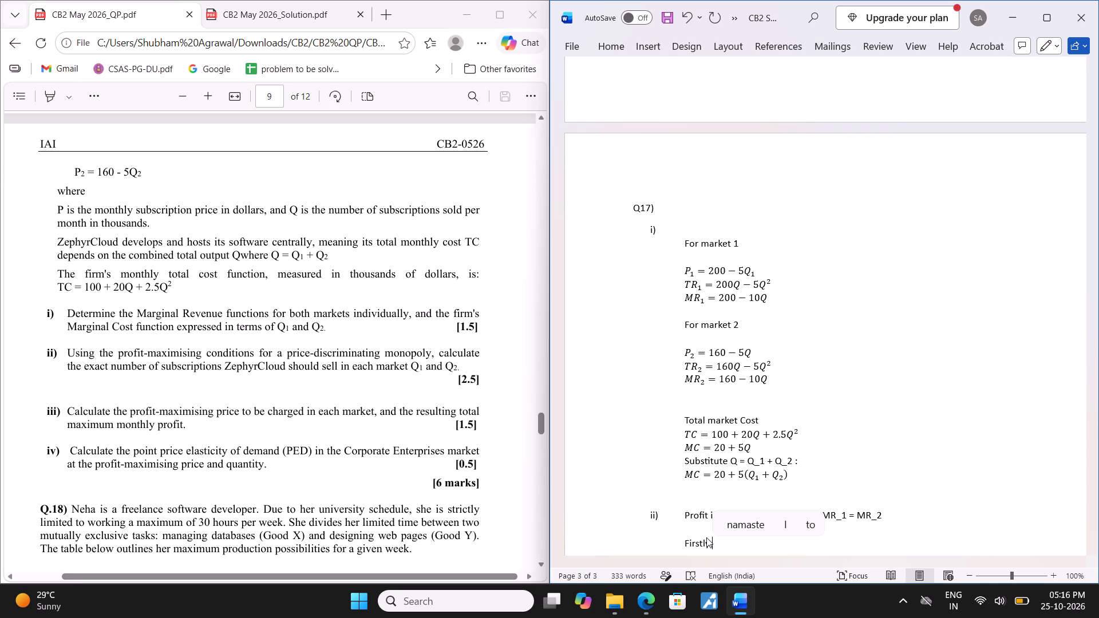
text(taking)
key(space)
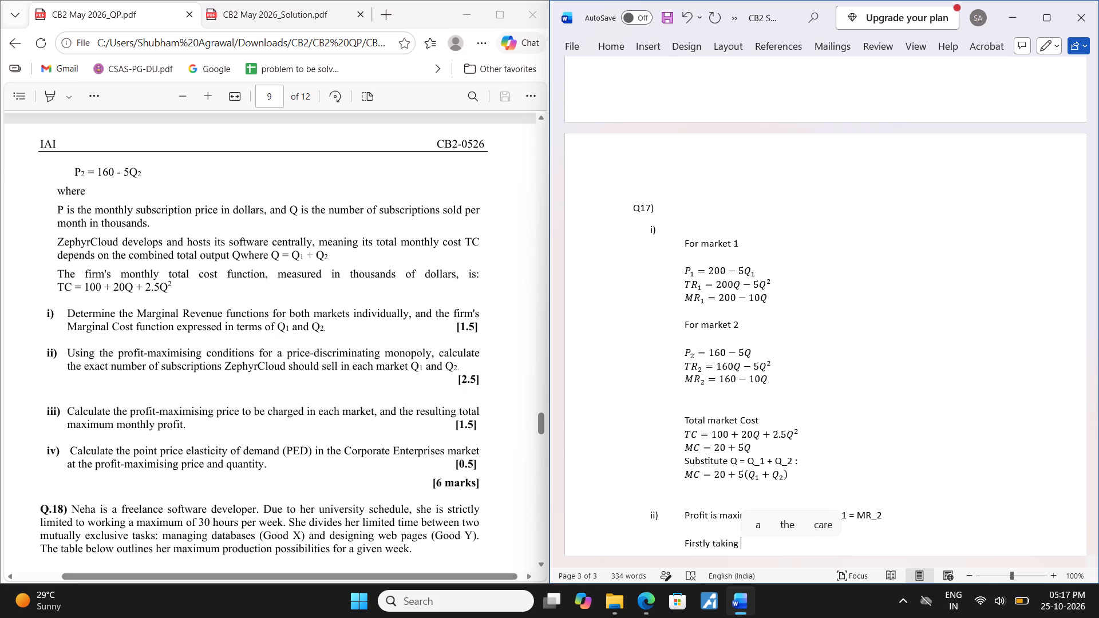
key(shift+m)
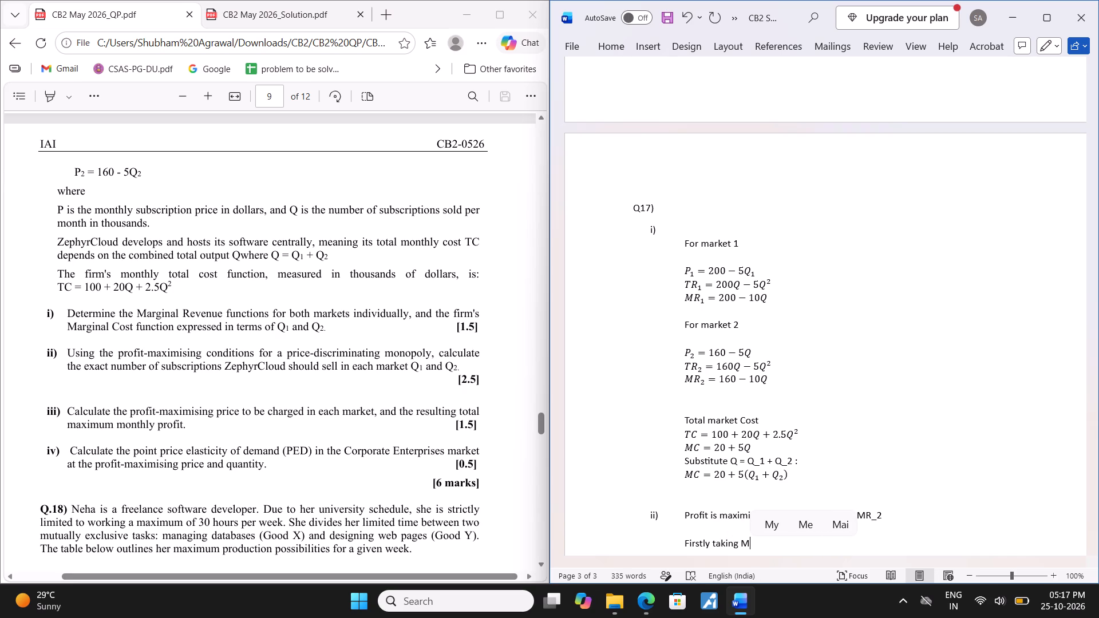
text(R_1 =)
key(space)
text(MR_2)
key(space)
key(BackSpace)
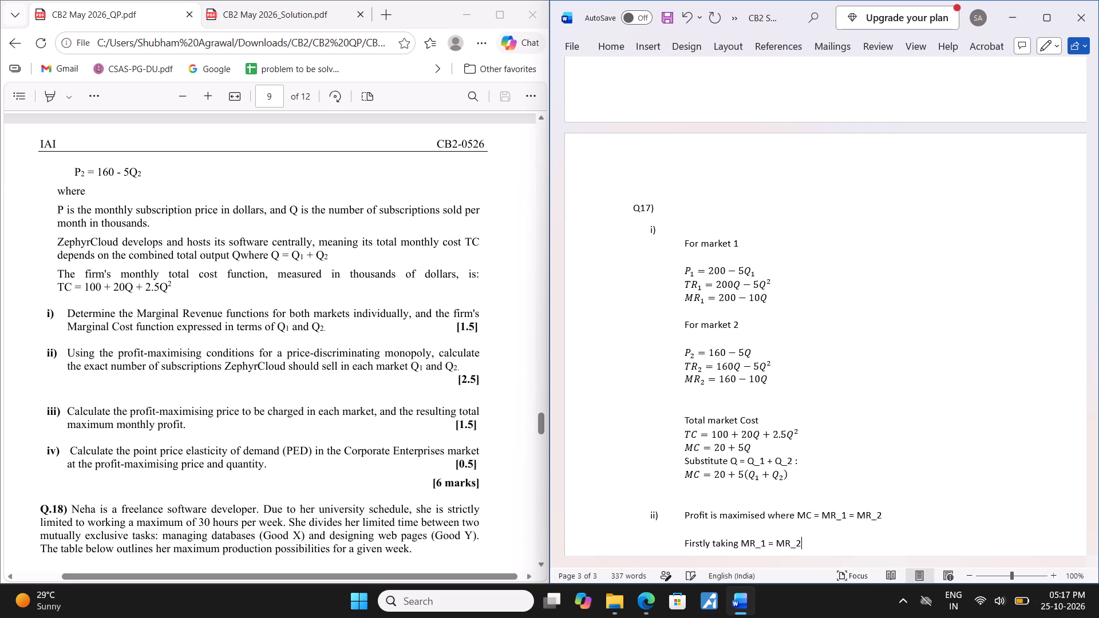
key(Return)
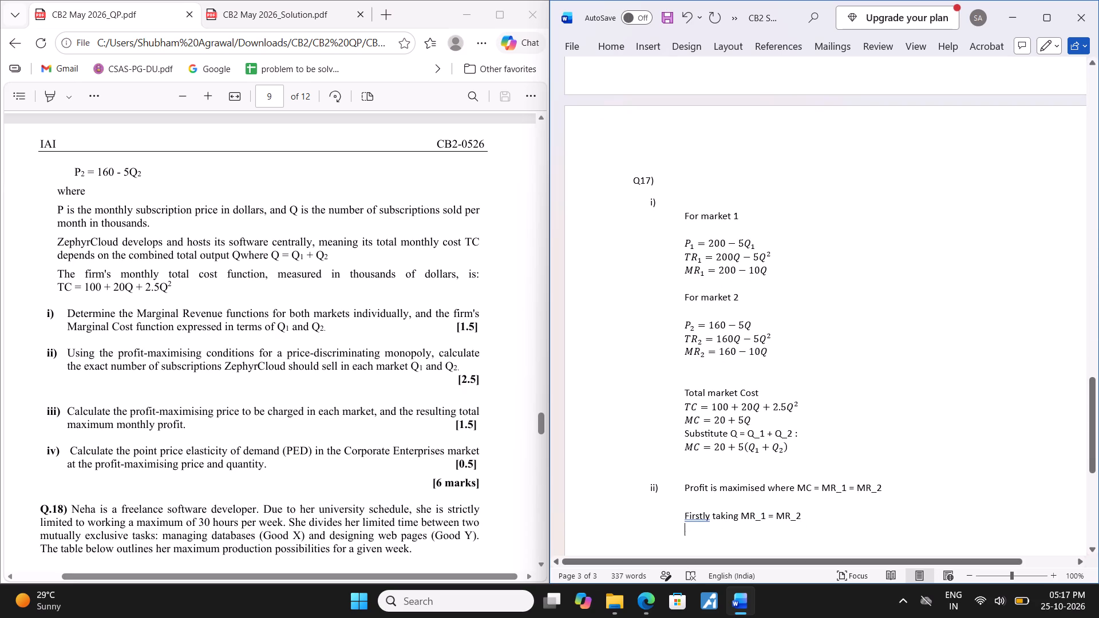
Insert a comma after "Firstly" and return to the empty line below.
key(Up)
key(Right)
key(Right)
key(Right)
key(Right)
key(Right)
key(Right)
key(Right)
key(comma)
key(Down)
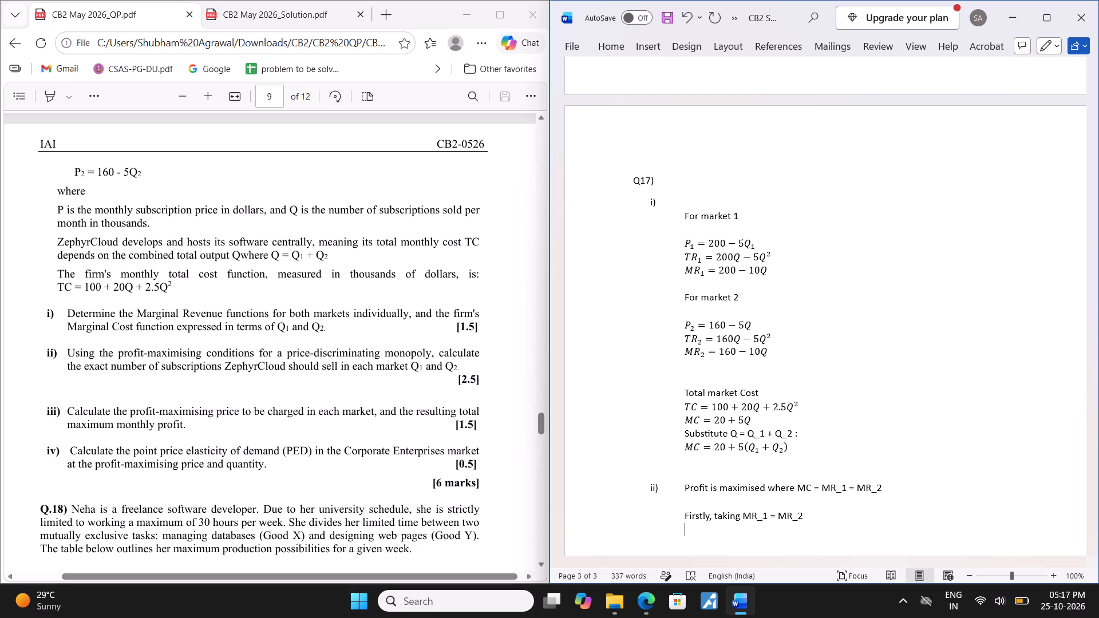
Insert the equation 200 − 10Q = 160 − 10Q on the line below "Firstly, taking MR_1 = MR_2".
key(alt+equal)
text(20)
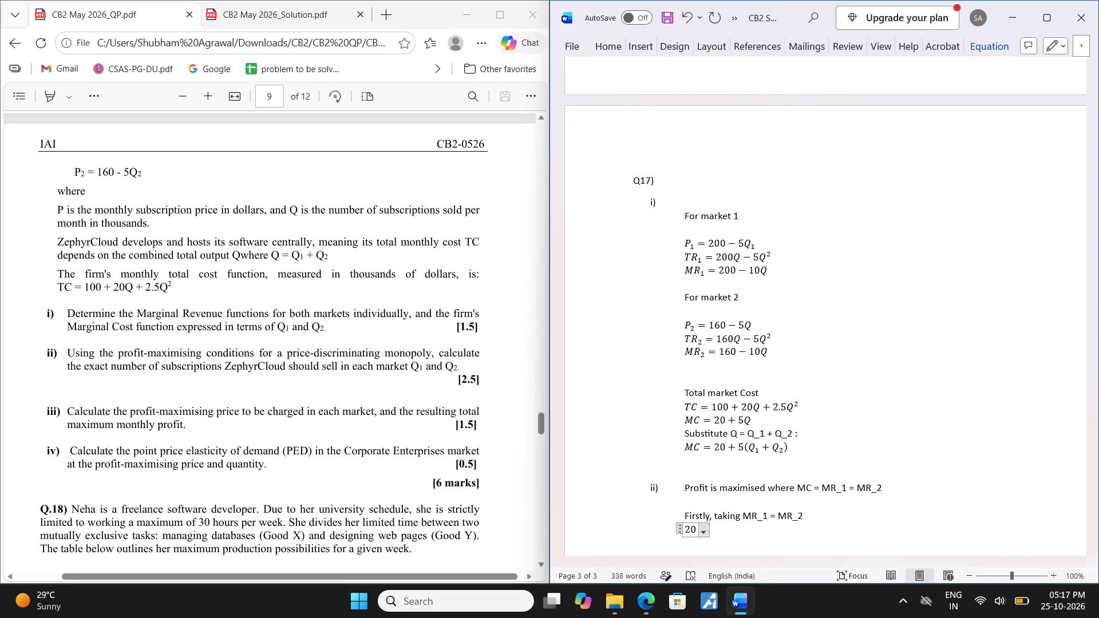
text(0-)
text(10)
key(shift+q)
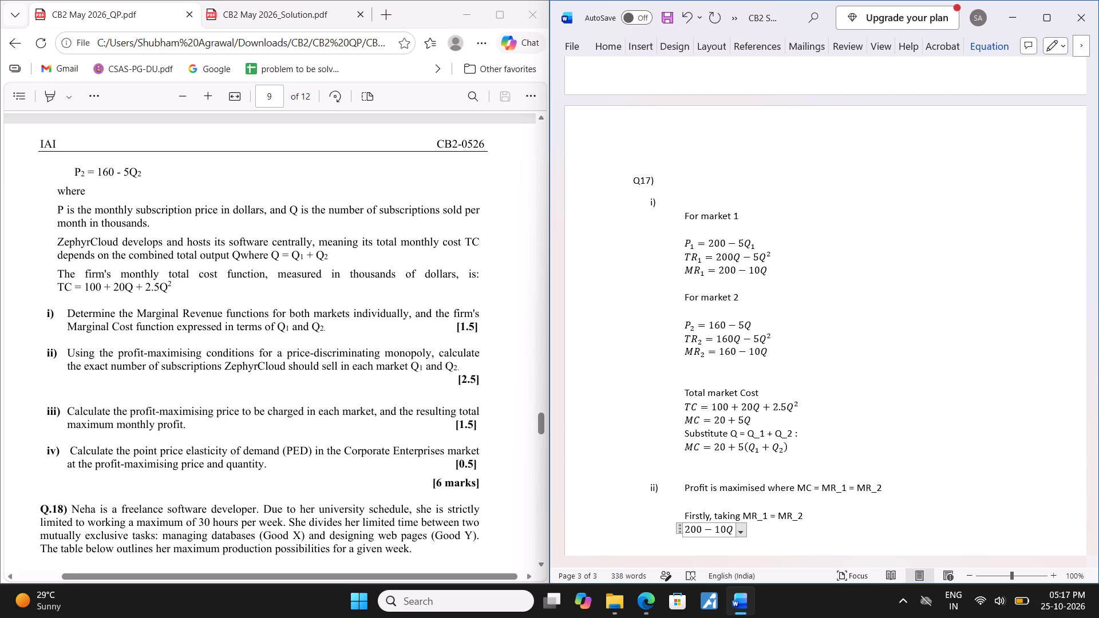
key(equal)
text(160)
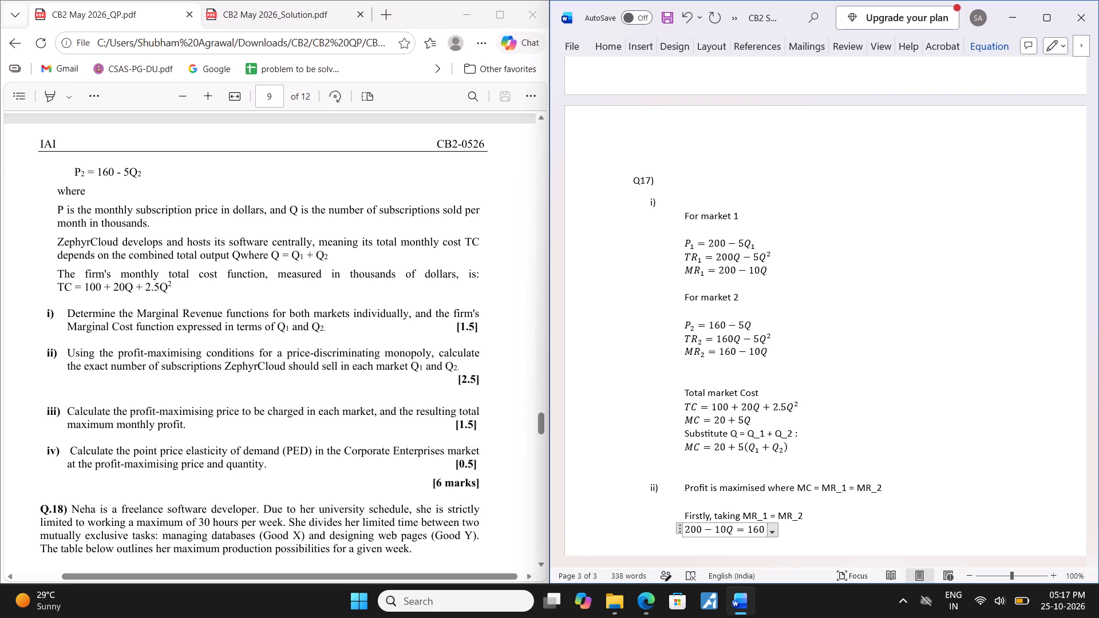
key(minus)
text(10)
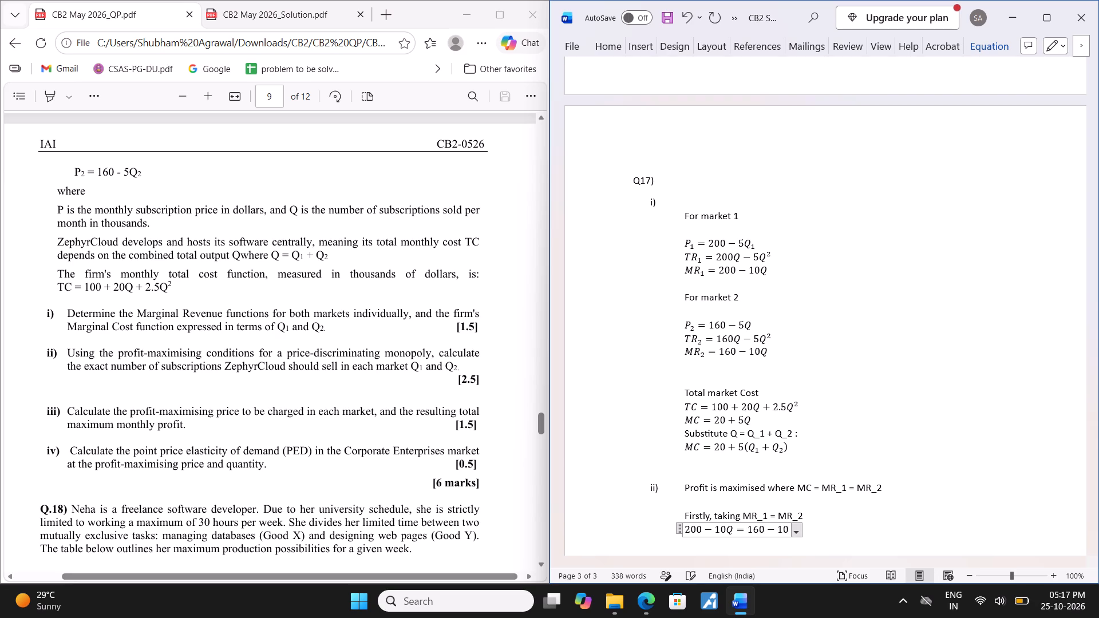
key(shift+q)
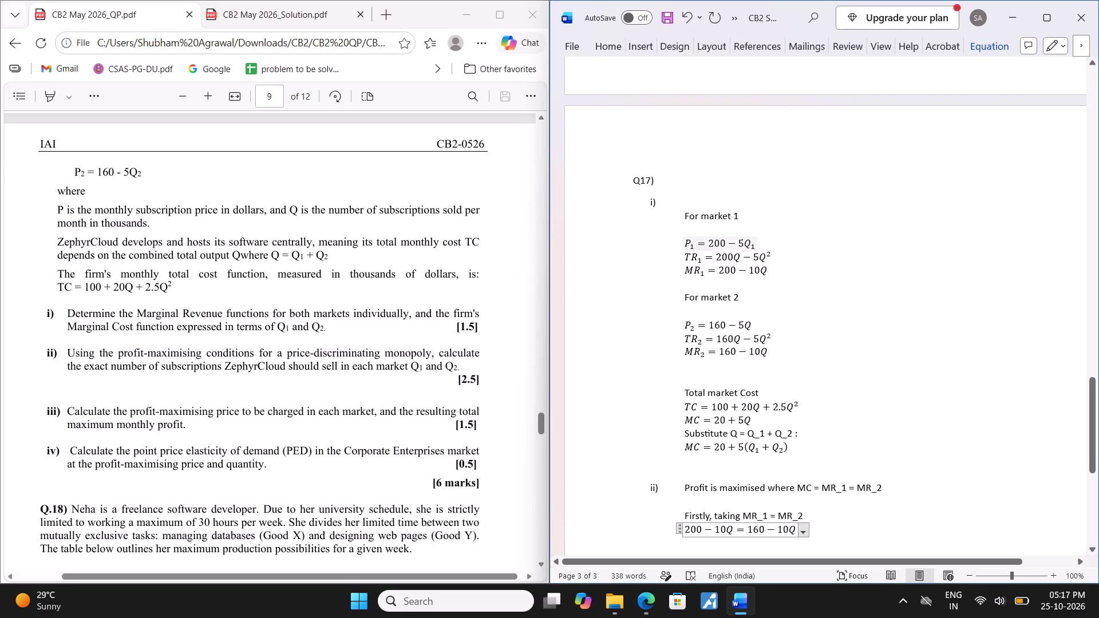
Add subscript 1 to both Q terms of the TR₁ equation for market 1, making it 200Q₁ − 5Q₁².
click(741, 255)
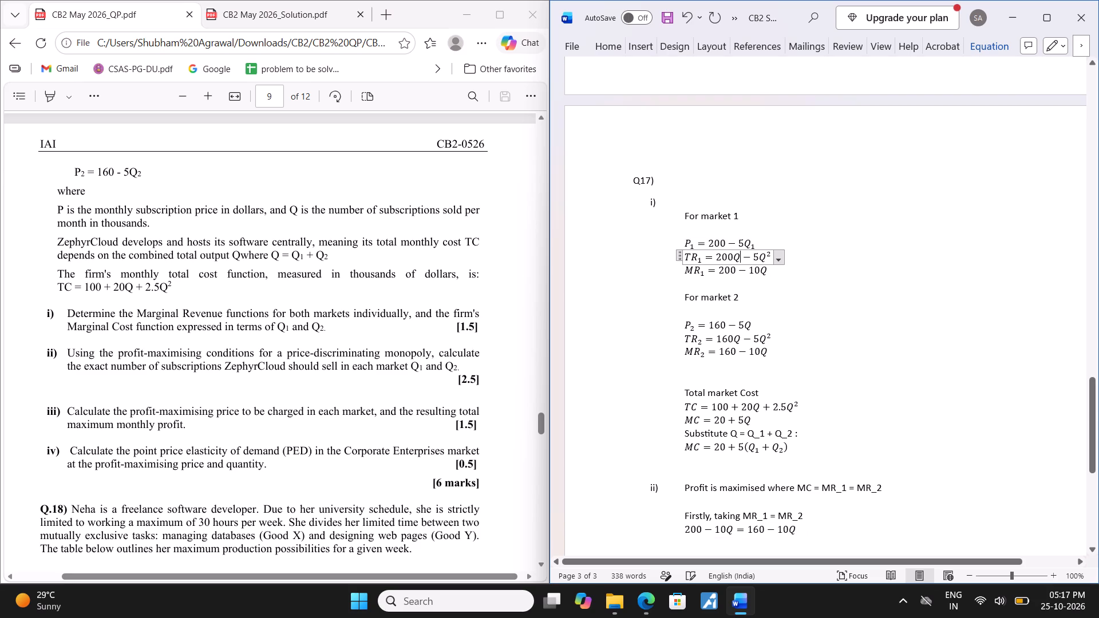
text(_1)
key(space)
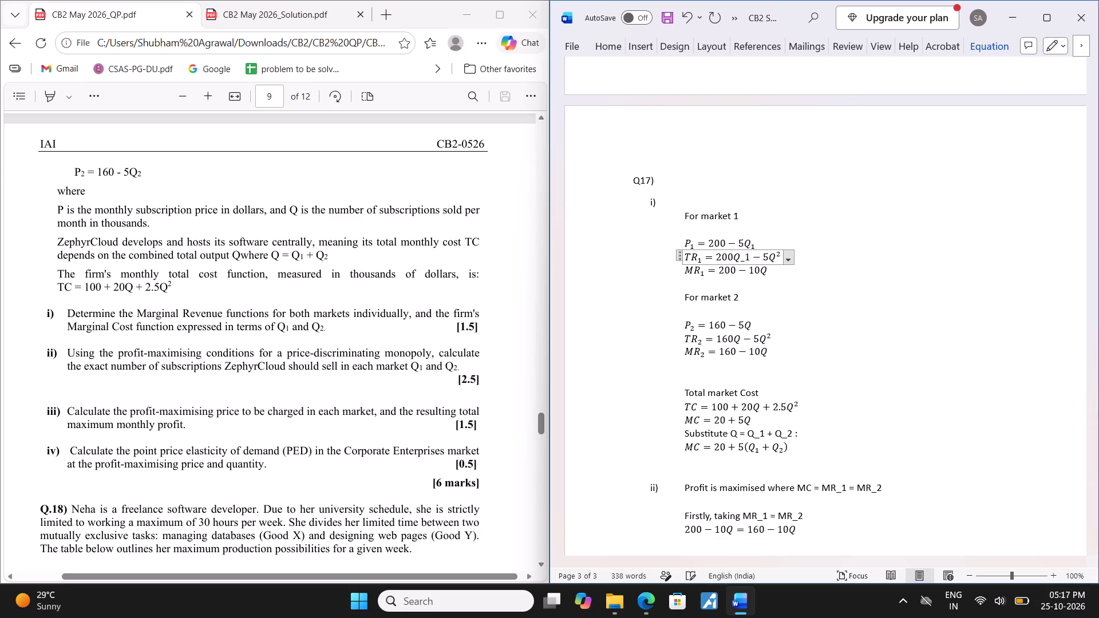
key(Right)
key(Right)
key(Right)
key(Right)
key(Right)
key(Left)
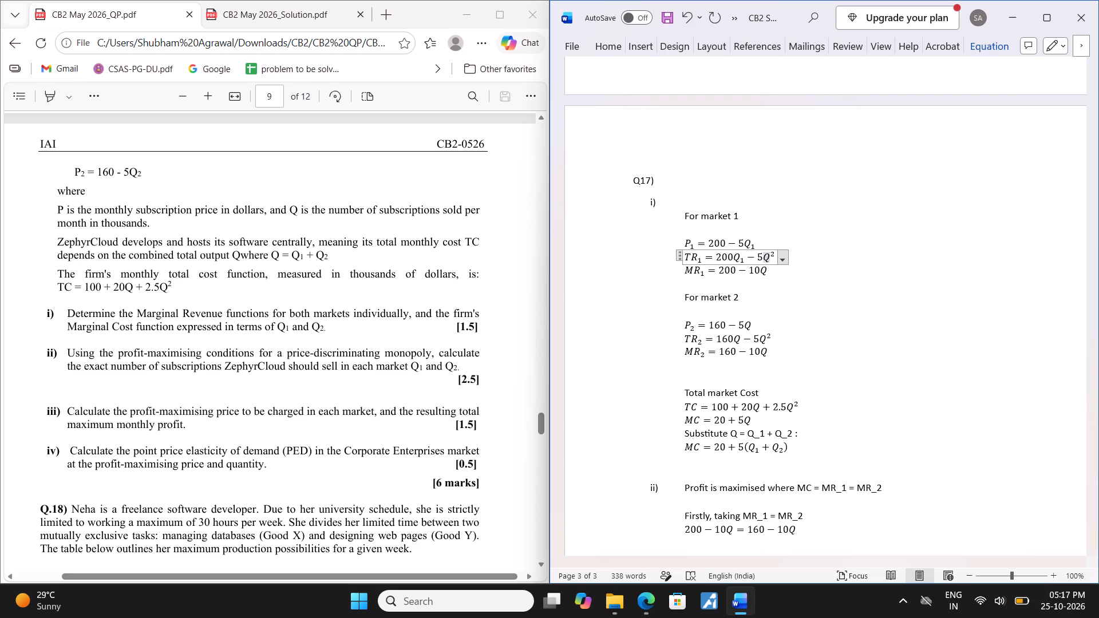
text(_1)
key(space)
Add subscript 1 to the Q in the MR₁ equation so it reads MR₁ = 200 − 10Q₁.
key(Down)
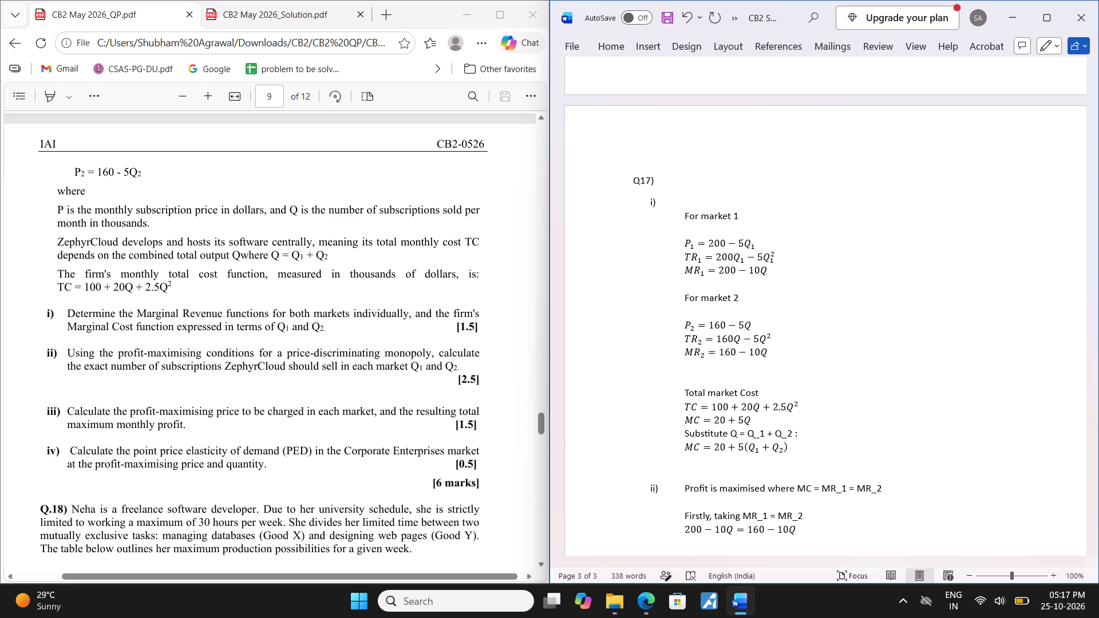
key(Left)
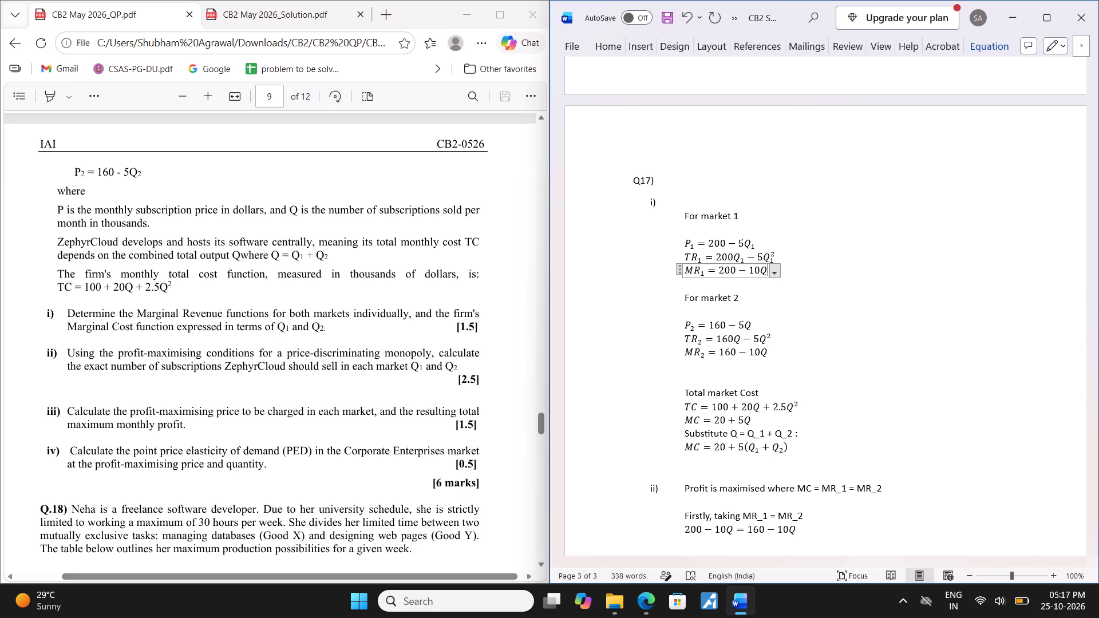
text(_1)
key(space)
Add subscript 2 to the Q in market 2's price equation so it reads P₂ = 160 − 5Q₂.
key(Right)
key(Right)
key(Right)
key(Right)
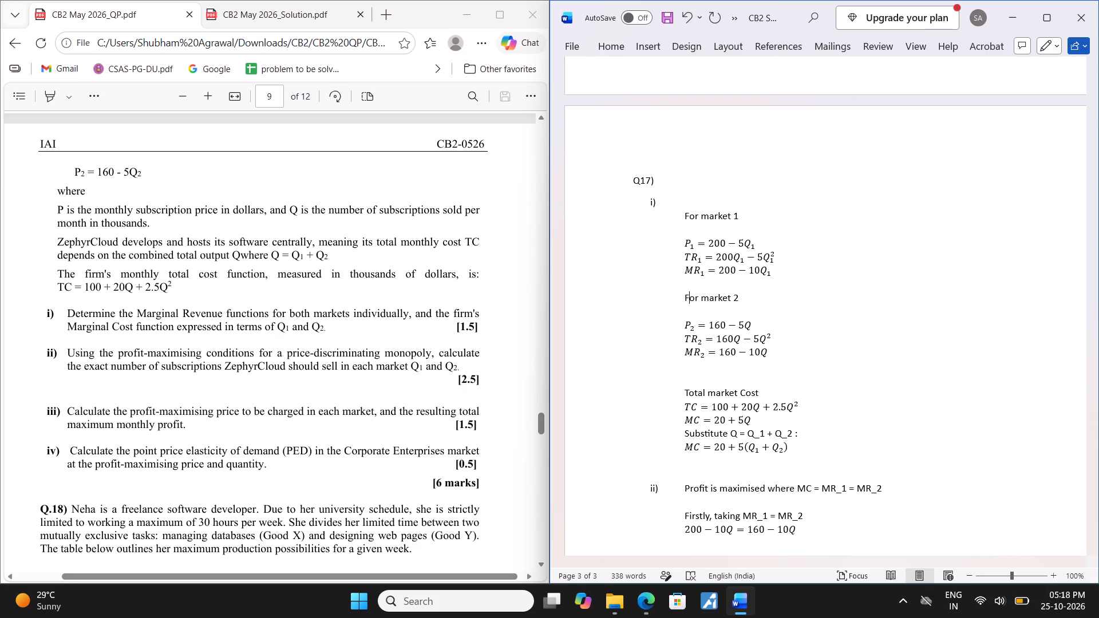
key(Right)
key(Right)
key(Right)
key(Right)
key(Right)
key(Down)
key(Down)
key(Right)
key(Right)
key(Right)
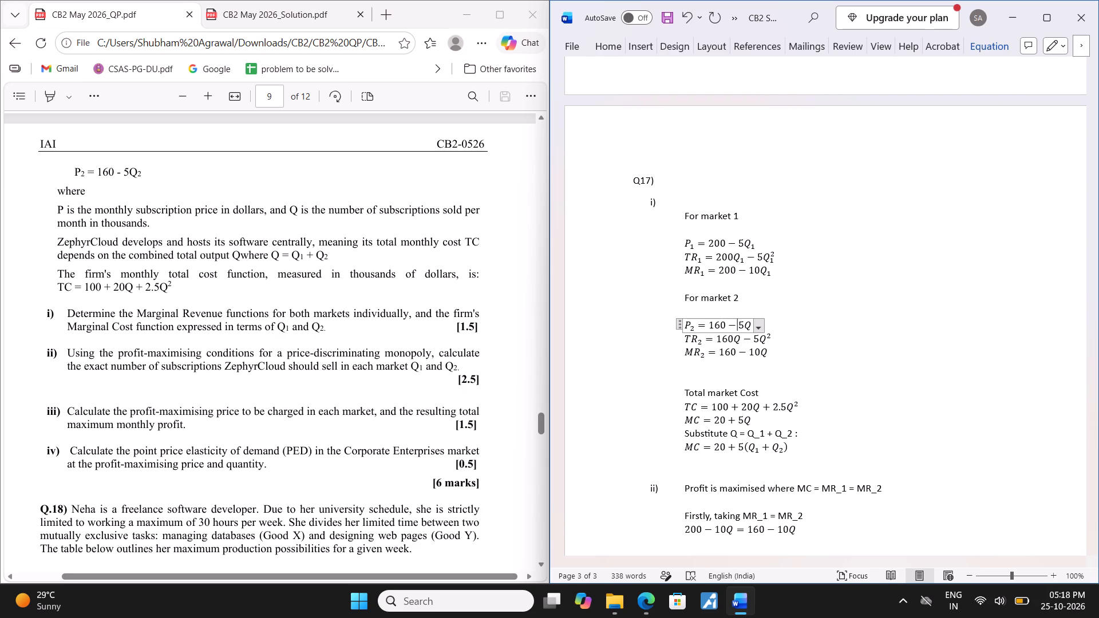
key(Right)
key(Right)
text(_2)
key(space)
Add subscript 2 to the squared Q in the TR₂ equation, making that term 5Q₂².
key(Down)
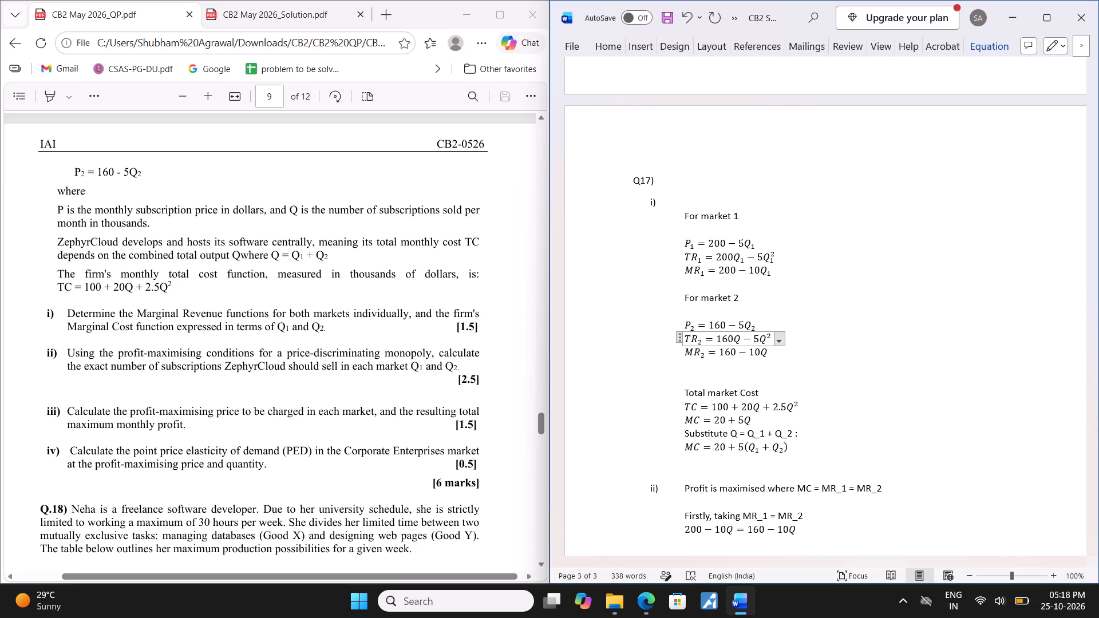
key(Right)
key(Right)
key(Right)
text(_2)
key(space)
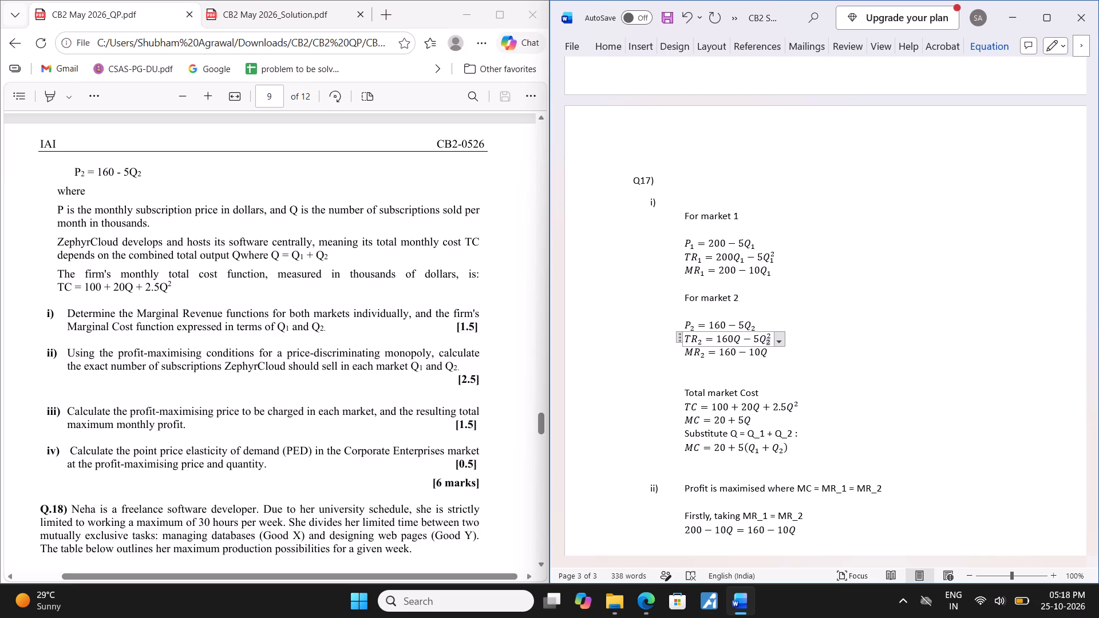
Add subscript 2 to the Q in the MR₂ equation so it reads MR₂ = 160 − 10Q₂.
key(Down)
key(Left)
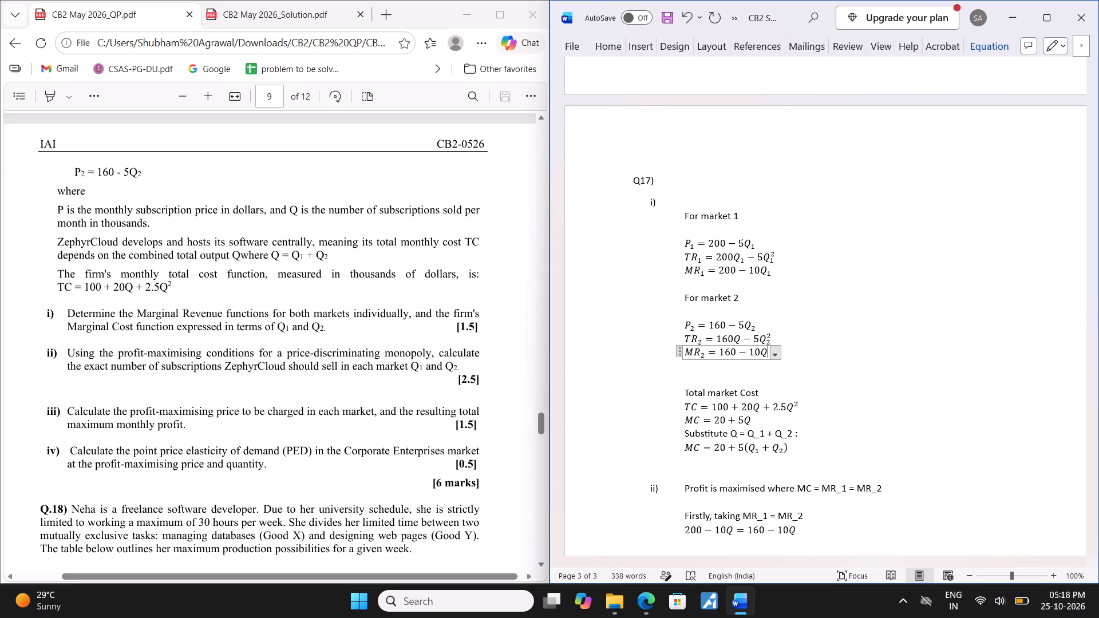
text(_2)
key(space)
Give the Q in the 160Q term of the TR₂ equation subscript 2, making that term 160Q₂.
key(Left)
key(Left)
key(Left)
key(Up)
key(Left)
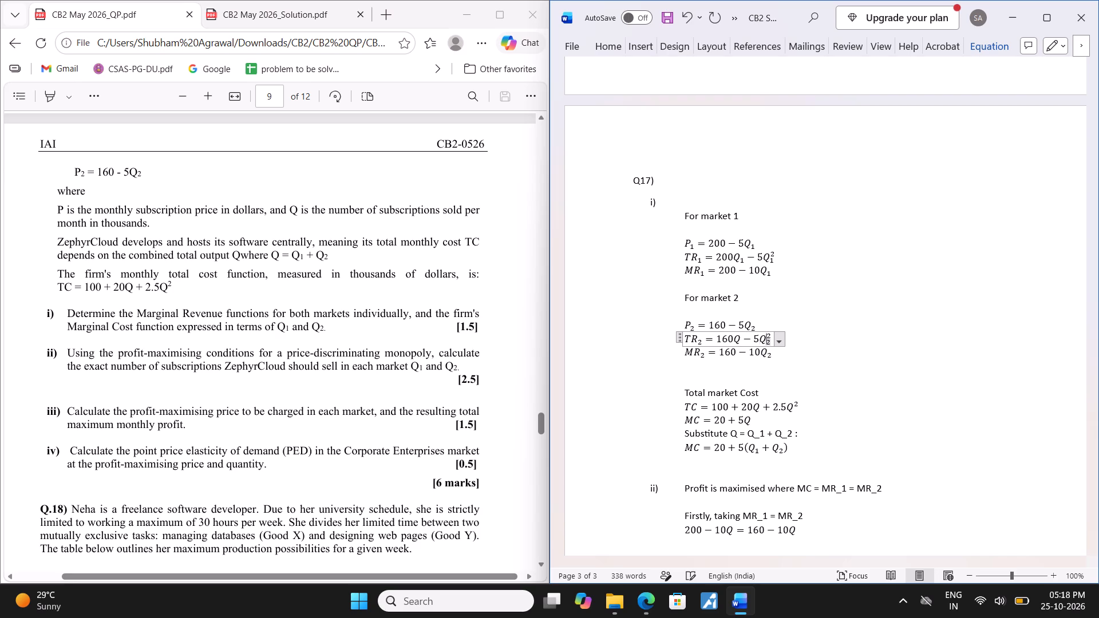
key(Left)
key(Left)
key(Left)
key(Left)
key(Left)
key(Right)
text(_1)
key(space)
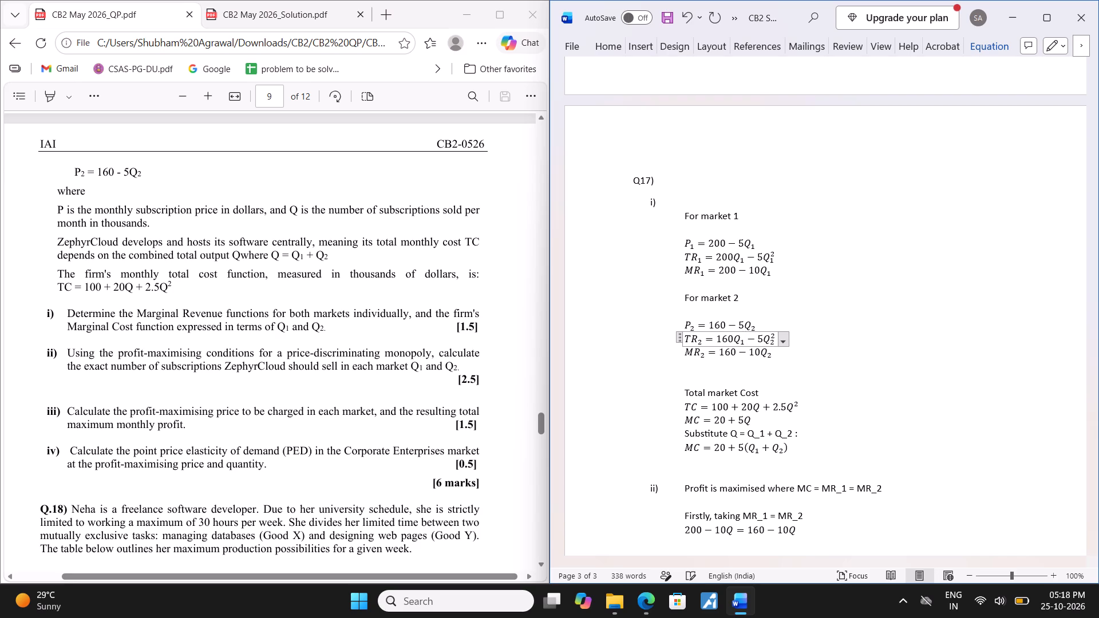
key(BackSpace)
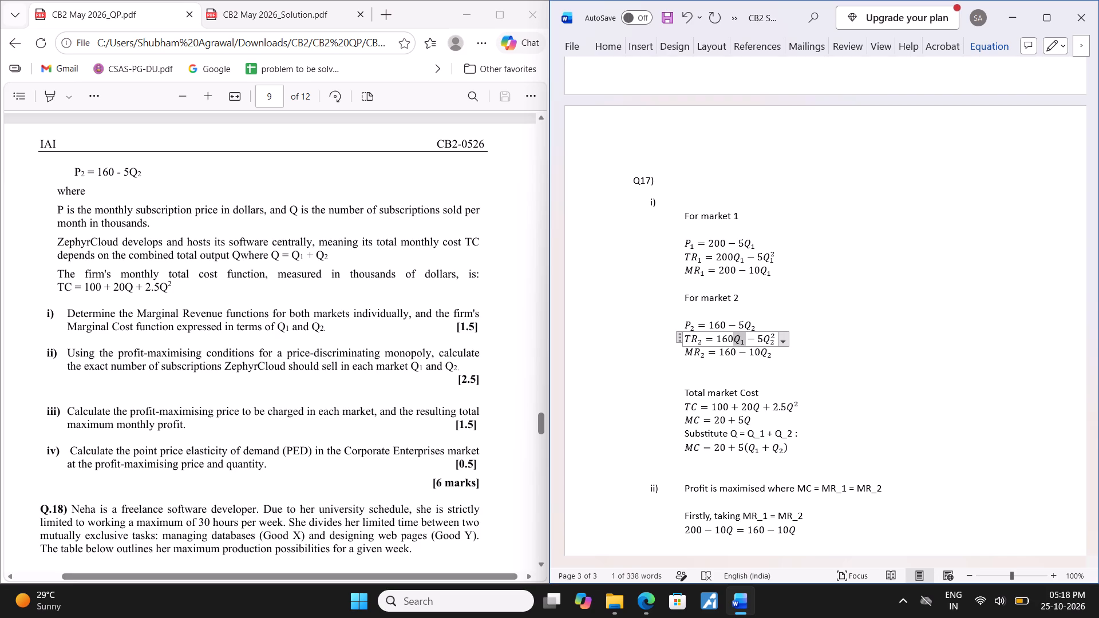
key(Right)
key(Left)
key(Left)
key(Right)
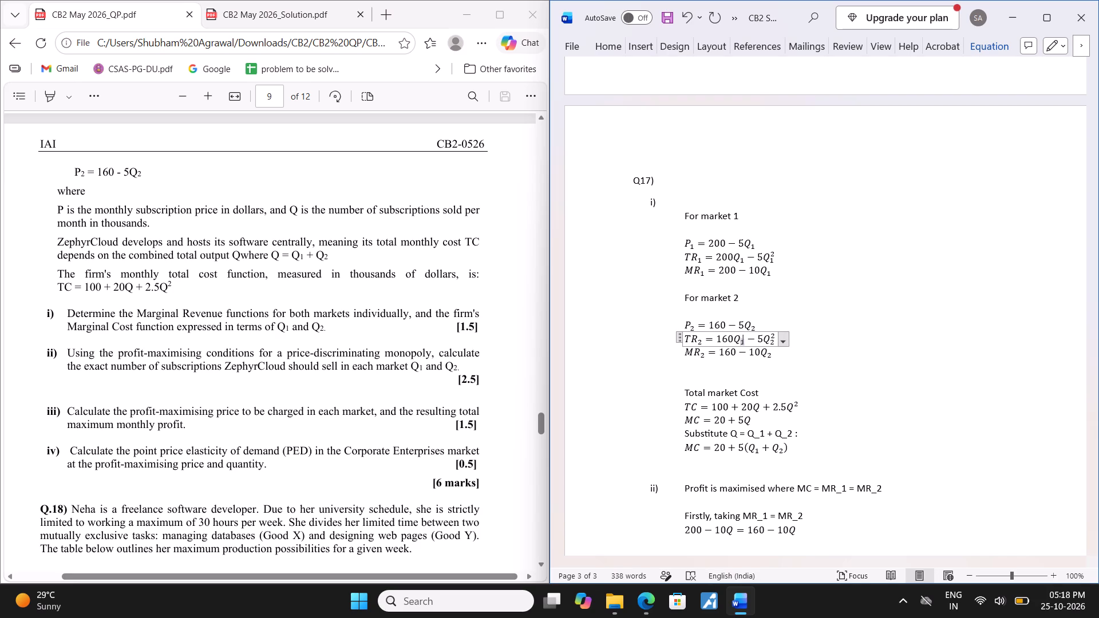
key(BackSpace)
key(2)
Add subscript 1 to the Q before the equals sign in part ii)'s equation, making that side 200 − 10Q₁.
key(Down)
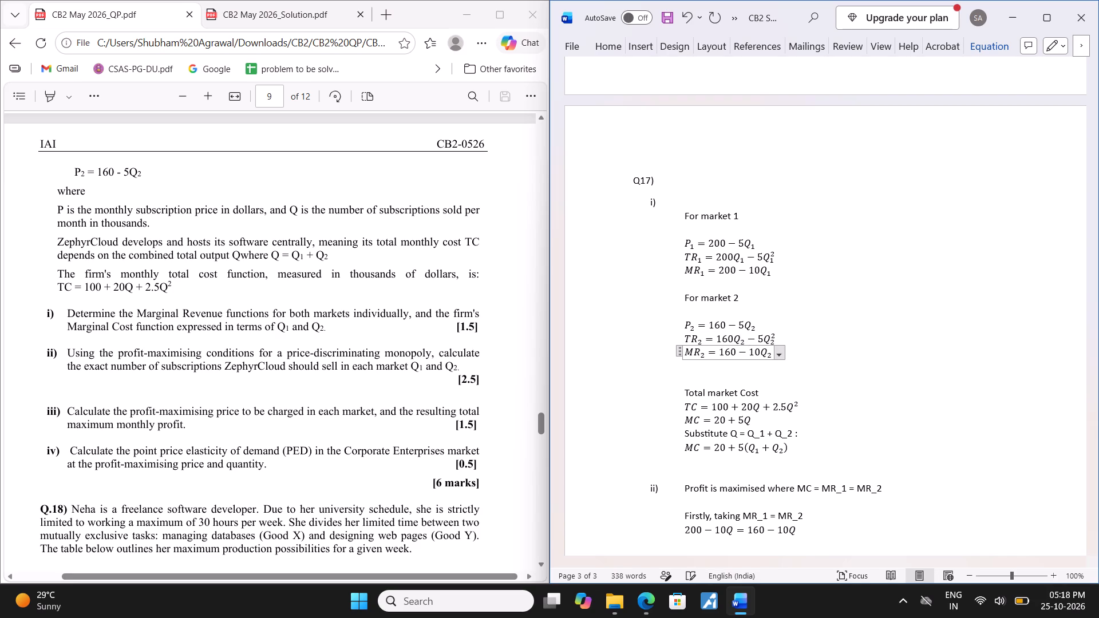
key(Down)
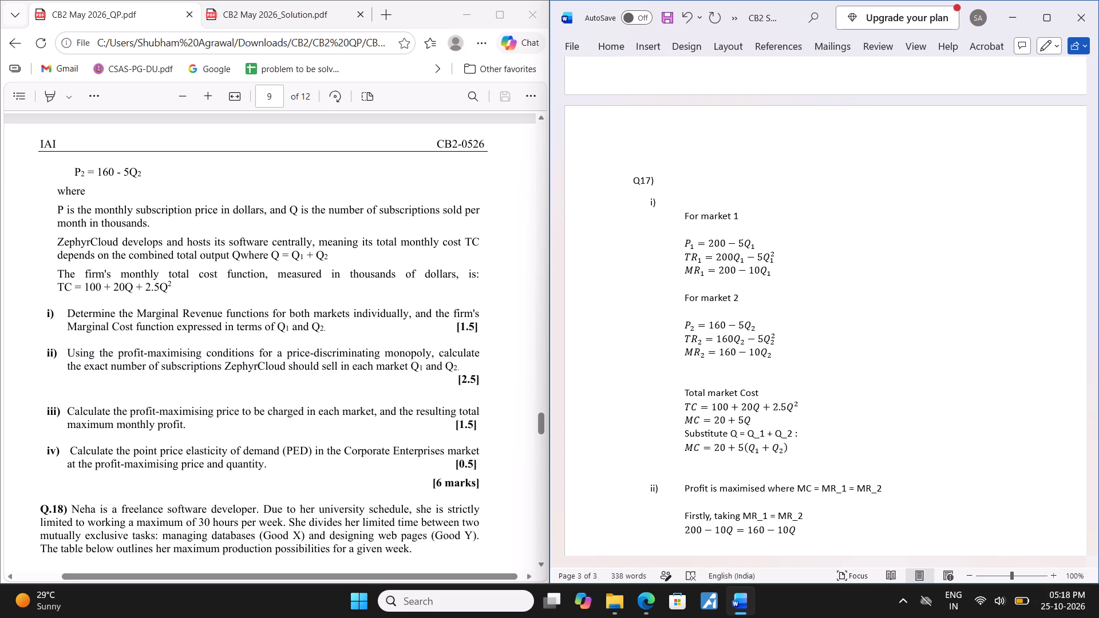
key(Down)
key(Down)
key(Down)
key(Down)
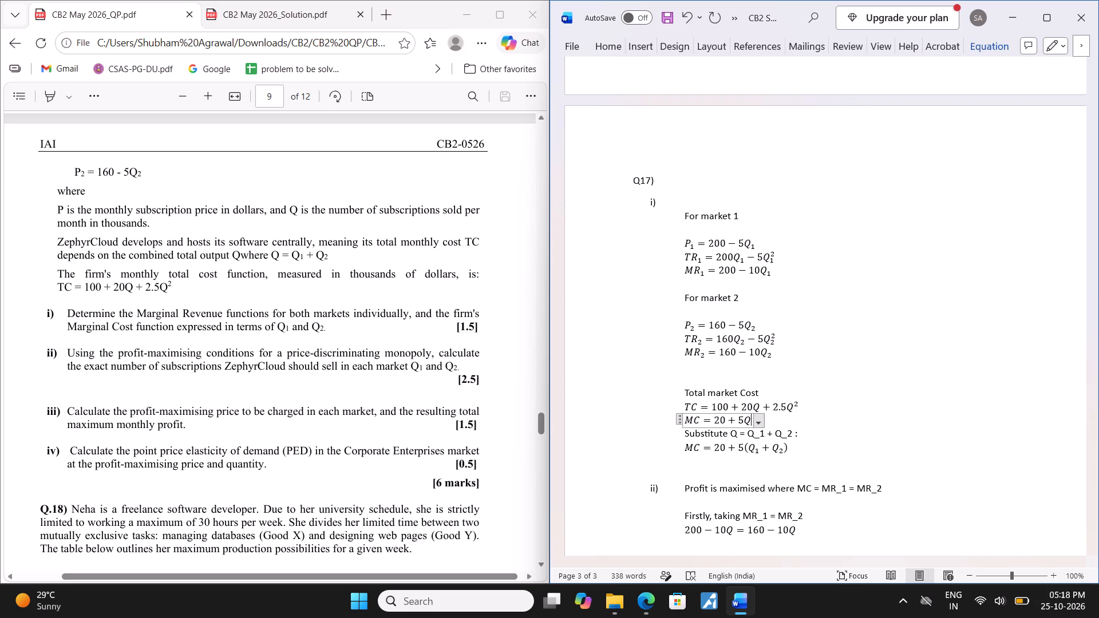
key(Down)
key(Down)
key(Down)
key(Down)
key(Down)
key(Down)
key(Down)
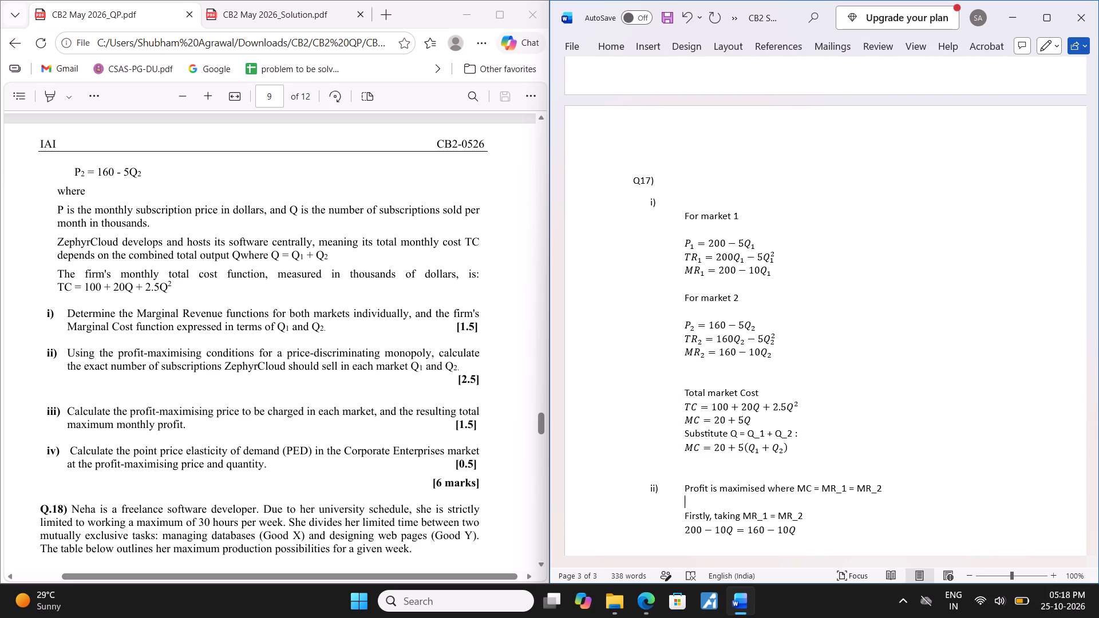
key(Down)
key(Down)
key(Right)
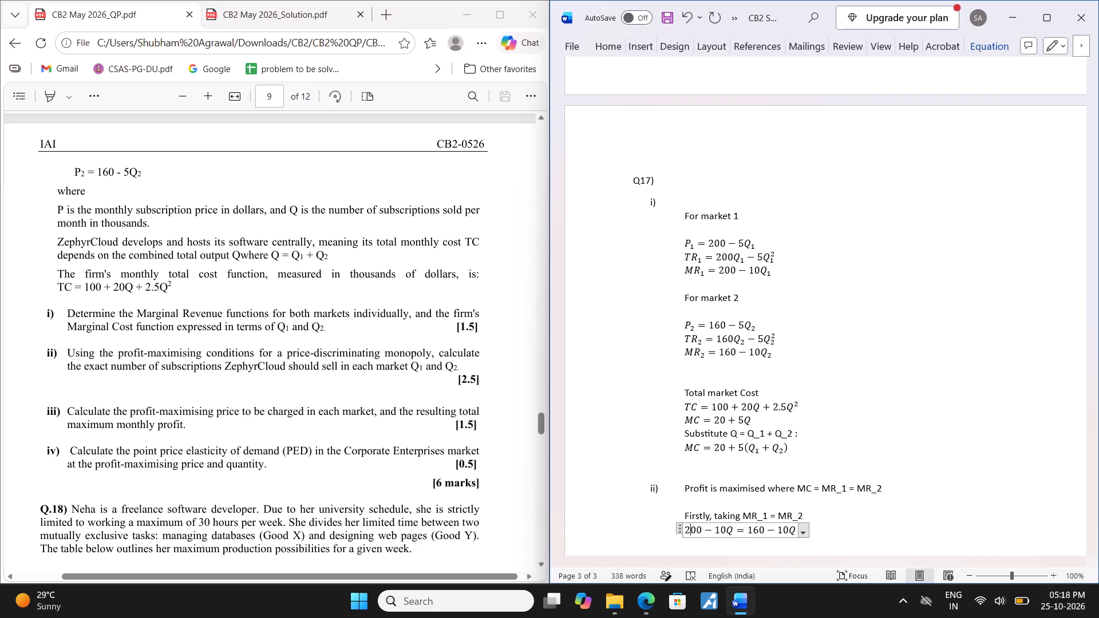
key(Right)
key(Right)
key(Right)
key(Right)
key(Right)
key(Right)
key(1)
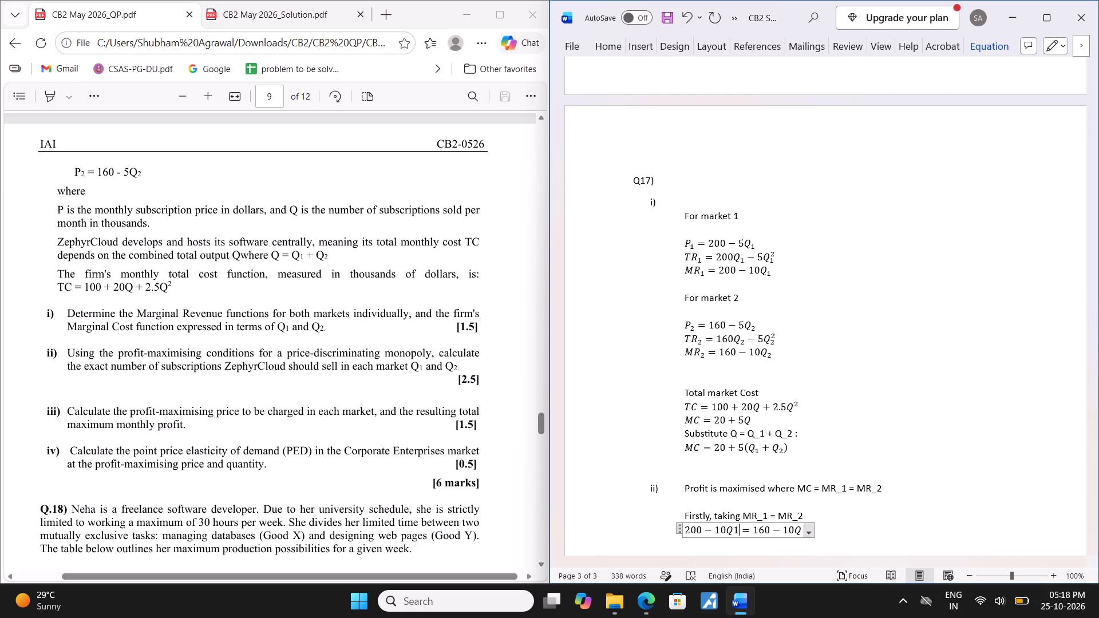
key(BackSpace)
text(_1)
key(space)
Add subscript 2 to the last Q of part ii)'s equation, making that side 160 − 10Q₂, and start a new line below.
key(Right)
key(Right)
key(Right)
key(Right)
key(Right)
key(Right)
key(Right)
key(Right)
key(Right)
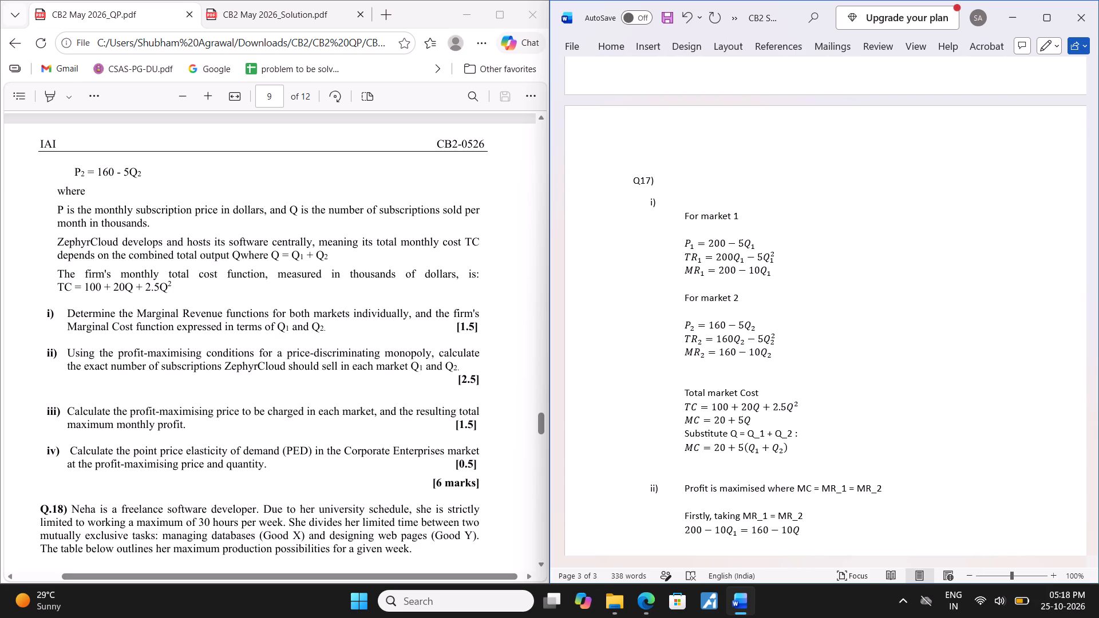
key(Left)
text(_2)
key(space)
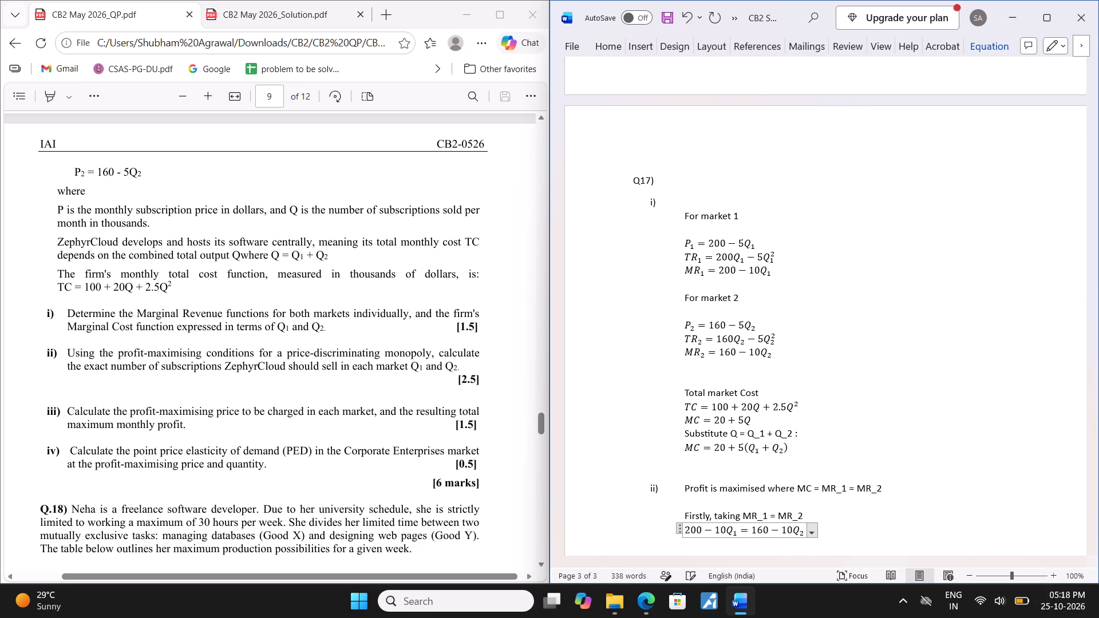
key(Return)
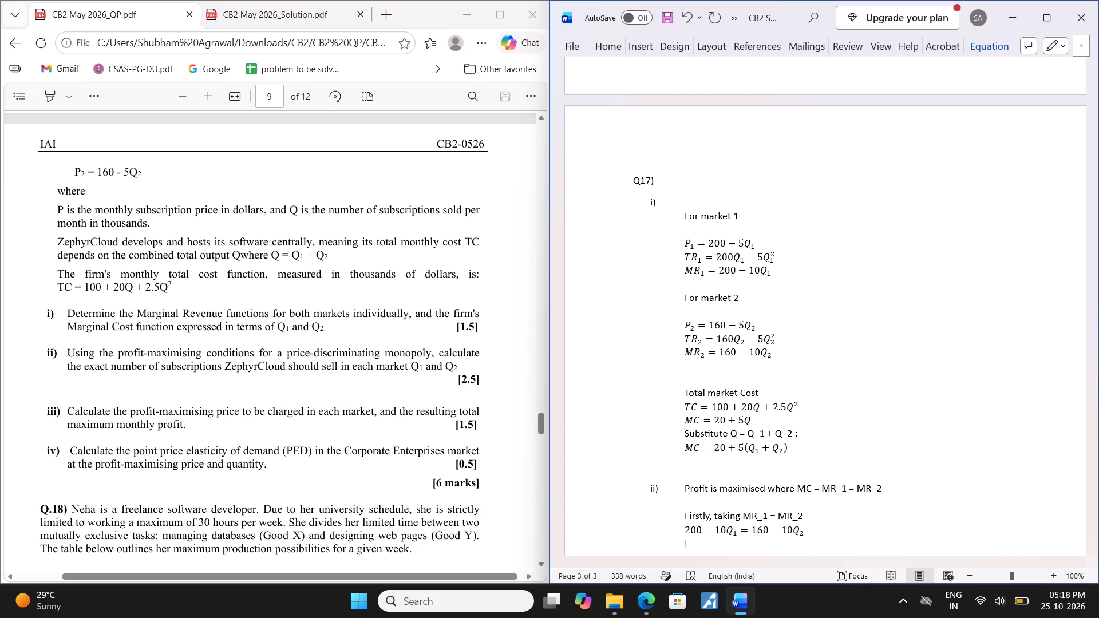
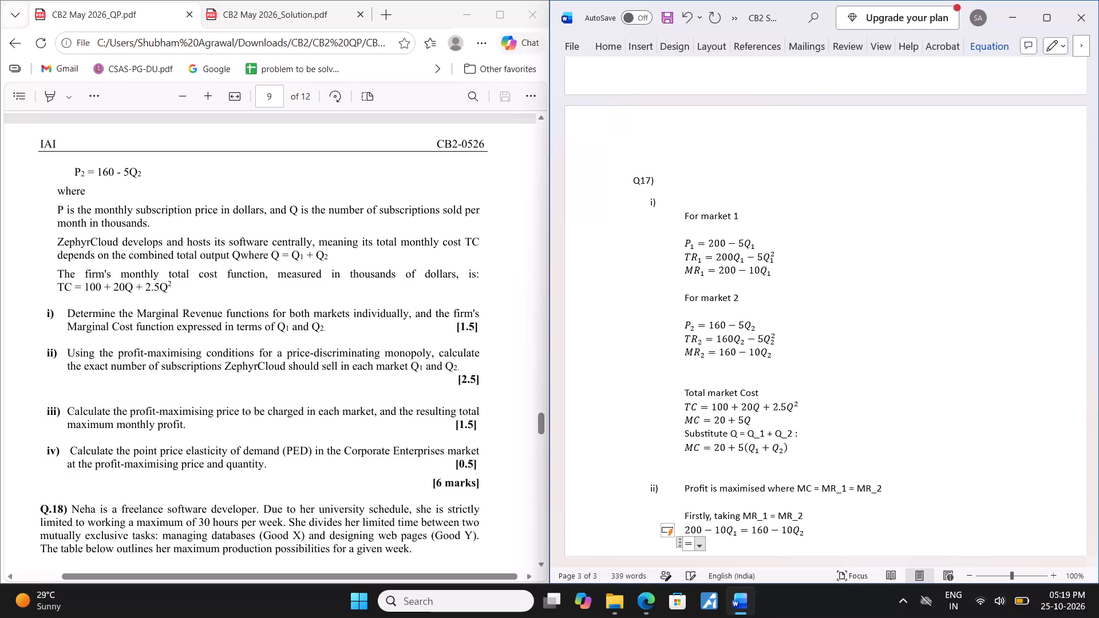
Complete the line below part ii)'s first equation as => Q₁ − Q₂ = 4, with both Qs subscripted.
text(>)
key(space)
text(Q_1)
key(space)
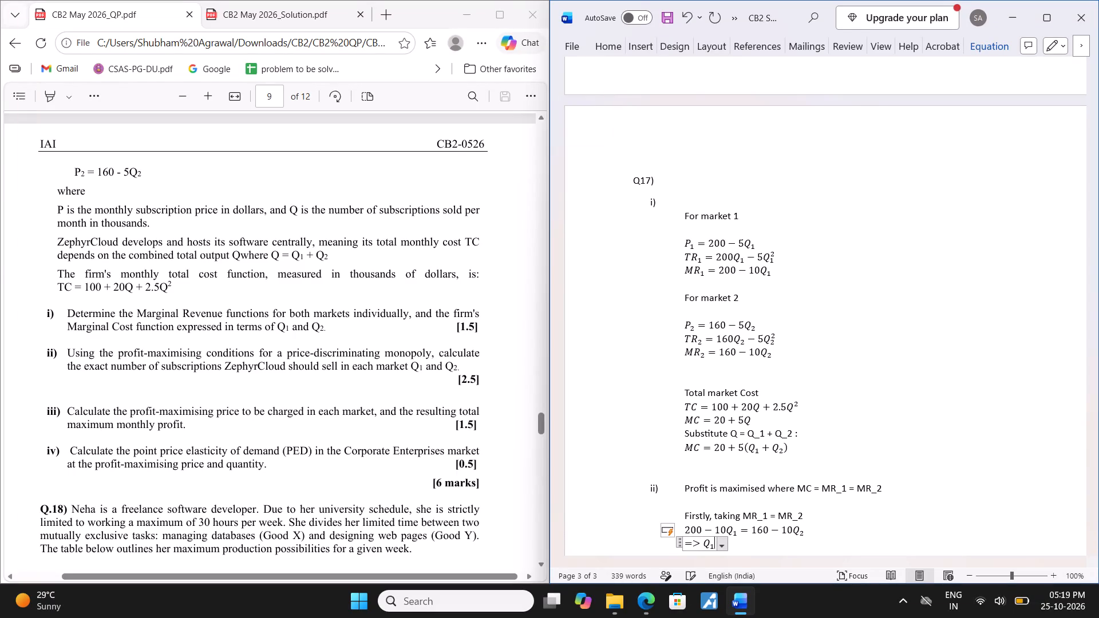
key(minus)
key(shift+q)
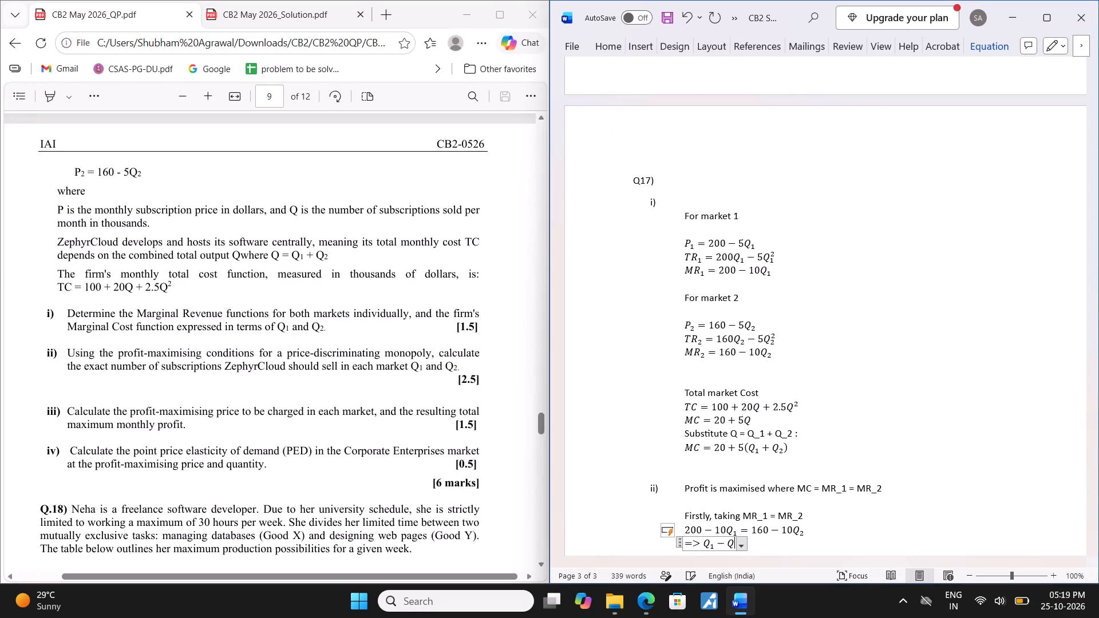
text(_2)
key(space)
key(equal)
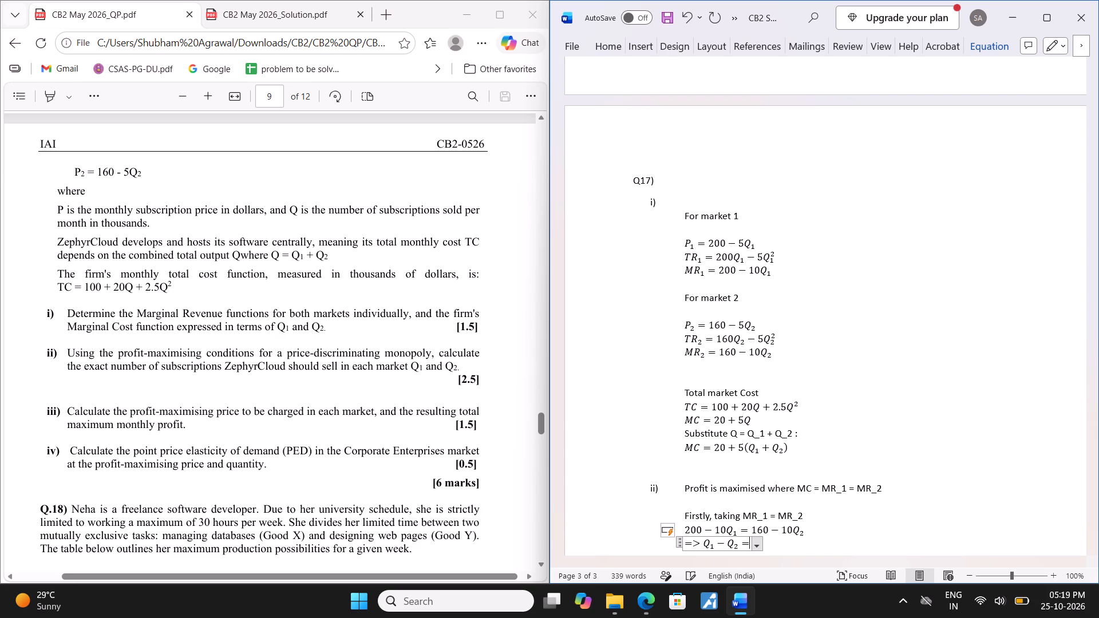
key(4)
key(Return)
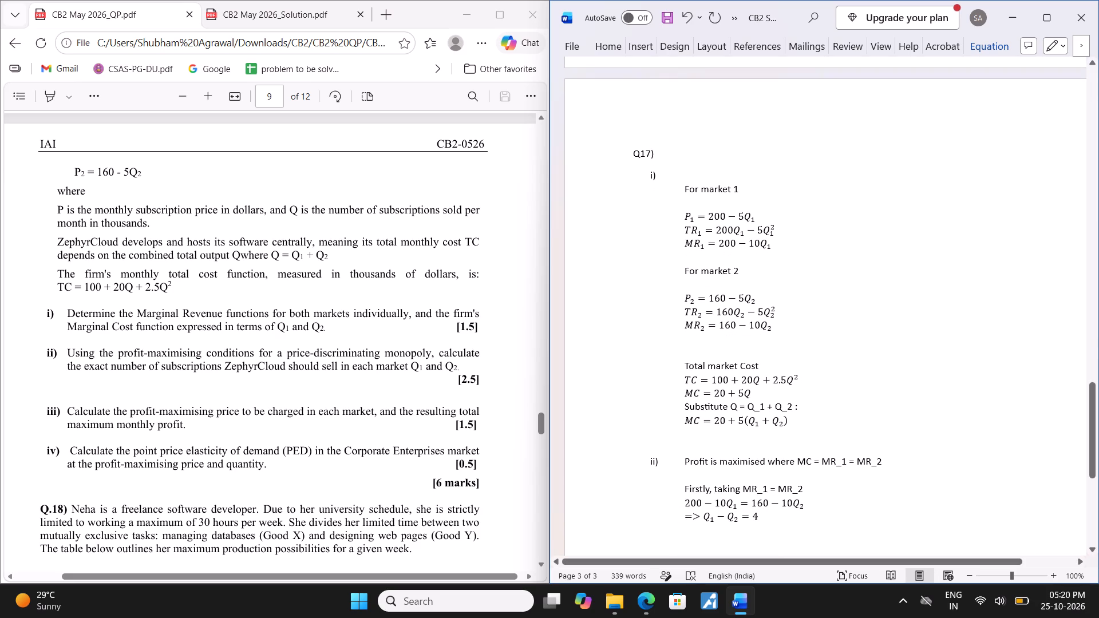
Write the equation => Q₁ = Q₂ + 4 on a new line directly below => Q₁ − Q₂ = 4.
key(Return)
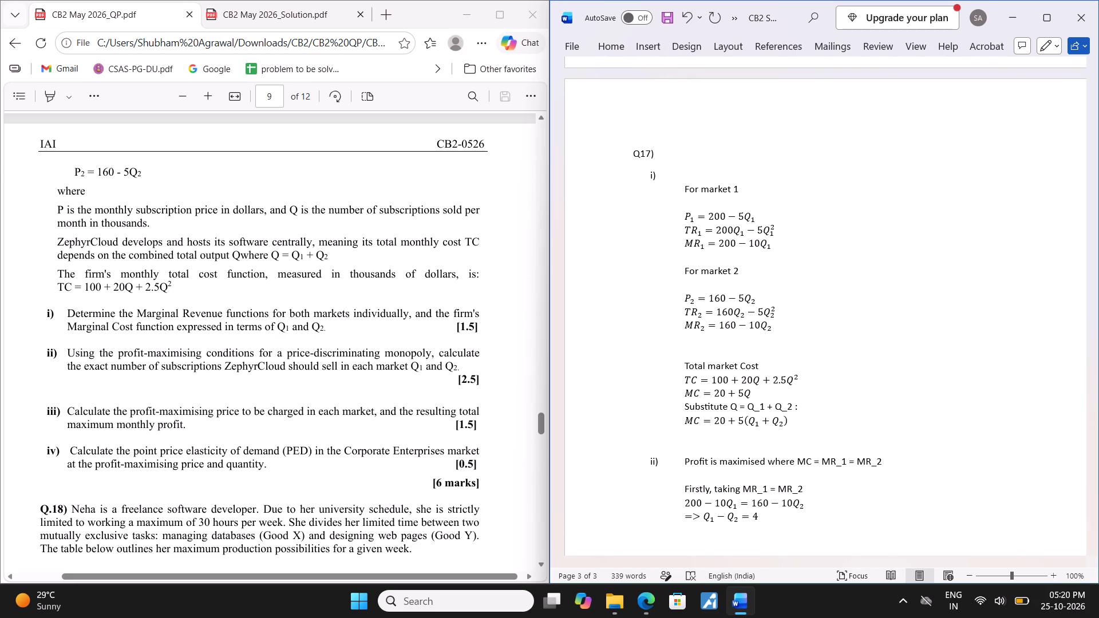
key(Up)
key(Up)
key(Right)
key(Right)
key(Right)
key(Right)
key(Right)
key(Right)
key(Right)
key(Right)
key(Right)
key(Right)
key(Right)
key(Right)
key(Right)
key(Right)
key(Right)
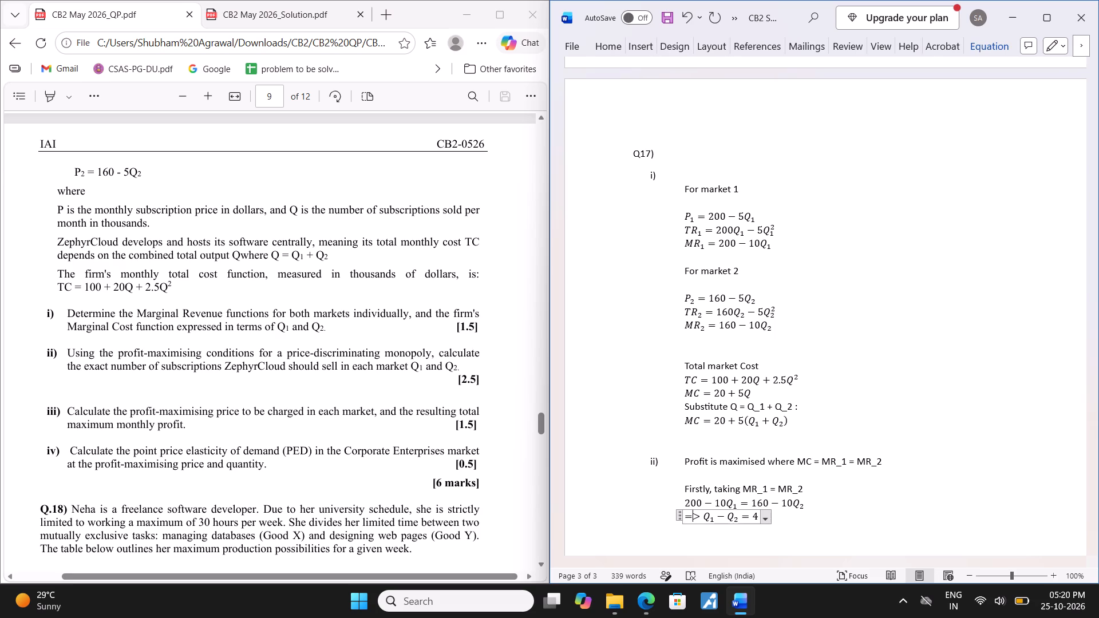
key(Right)
key(Left)
key(Return)
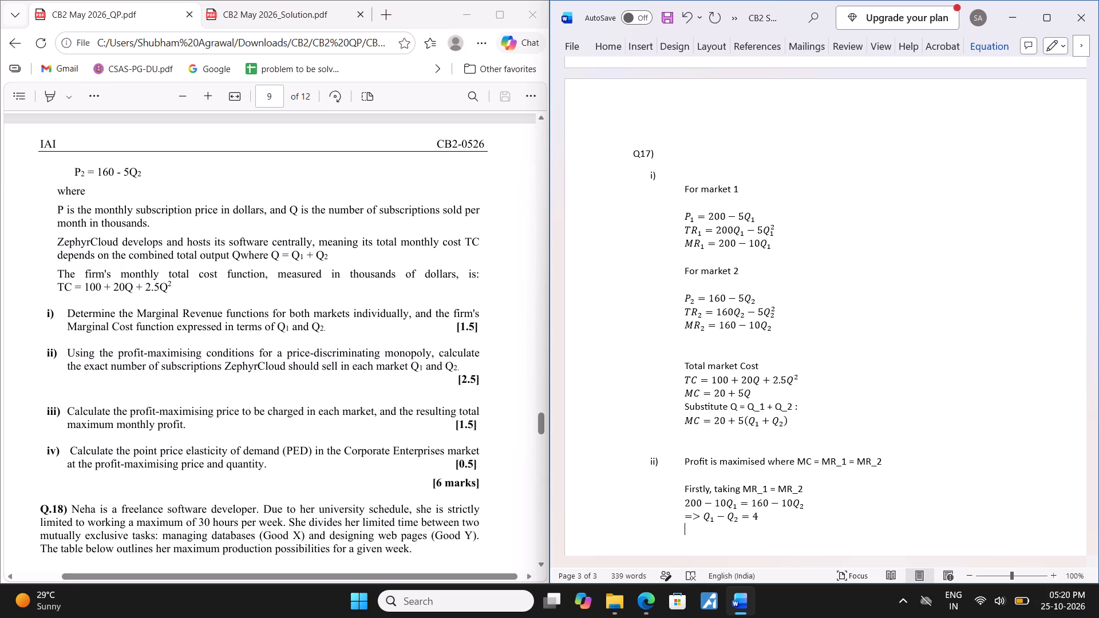
key(equal)
text(>)
key(space)
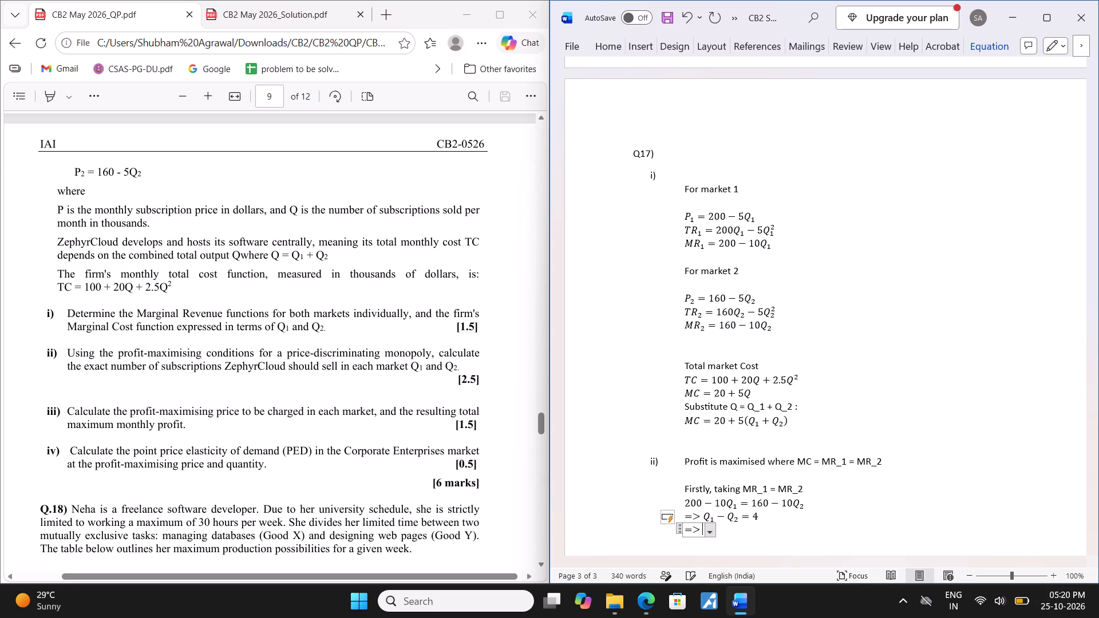
text(Q_1)
key(space)
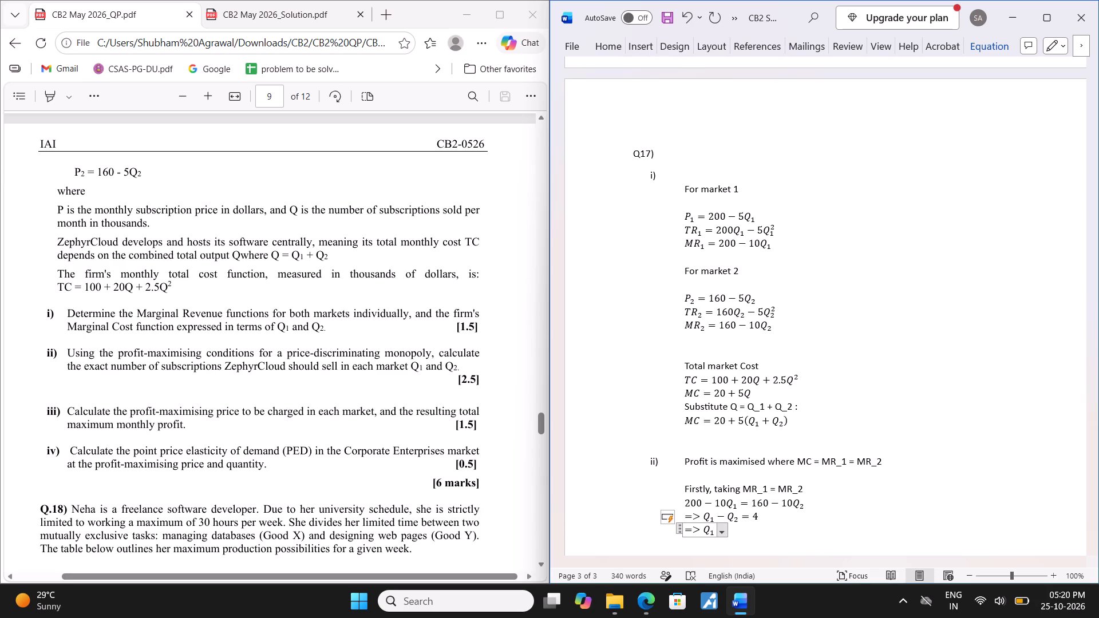
key(equal)
text(Q_2)
key(space)
key(plus)
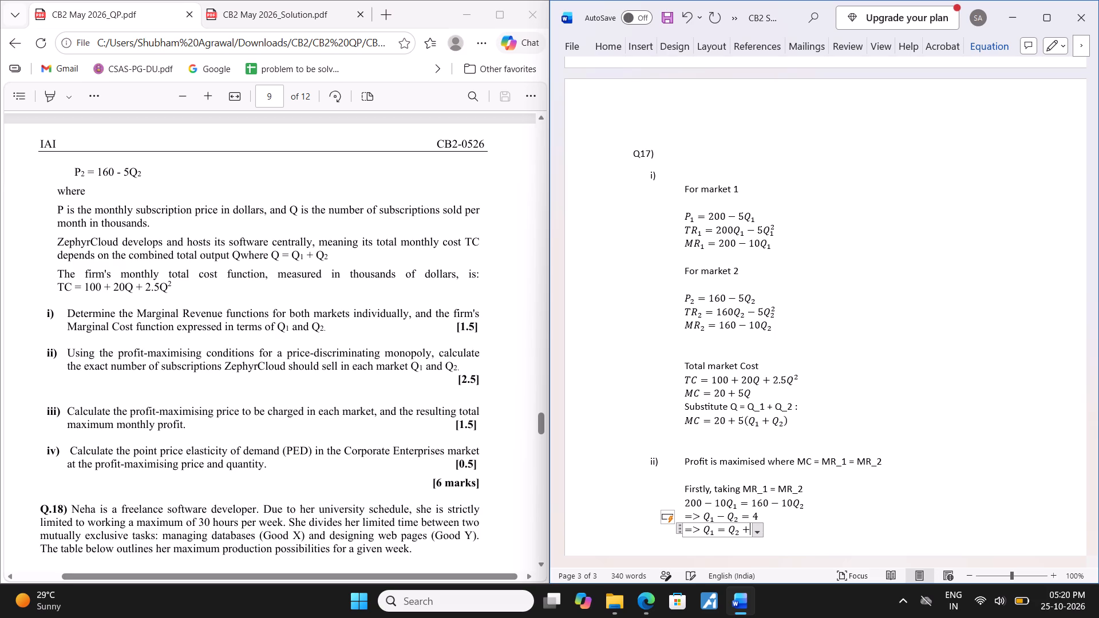
key(4)
Leave a blank line below the Q₁ equation and write "Now equating this to MC:", ending with a new line.
key(Return)
key(Return)
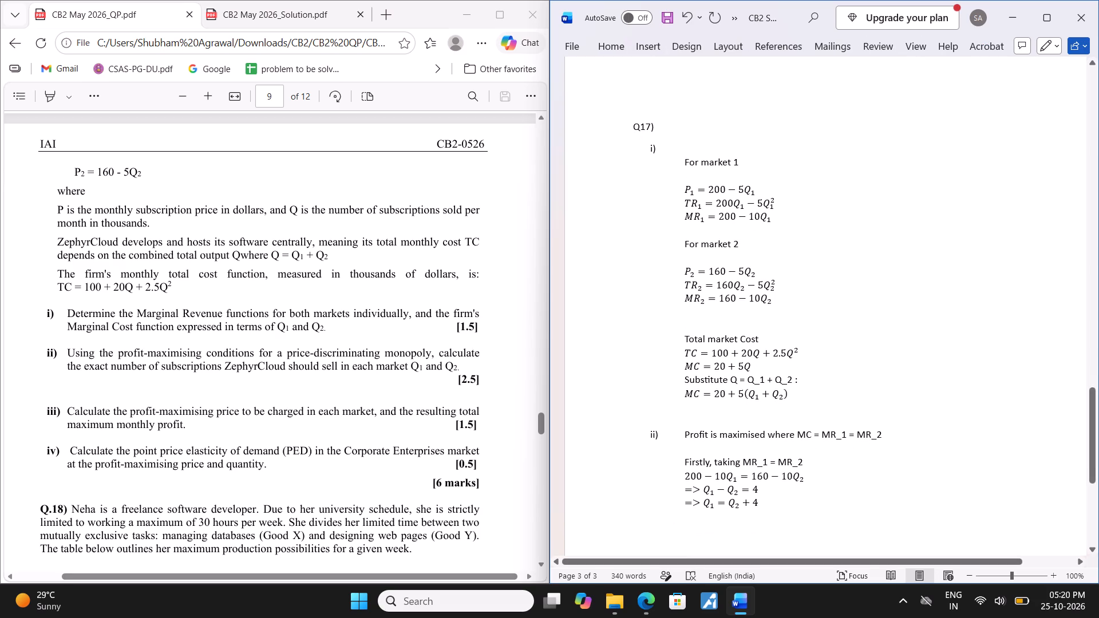
text(NO)
key(BackSpace)
text(ow)
key(space)
key(BackSpace)
key(space)
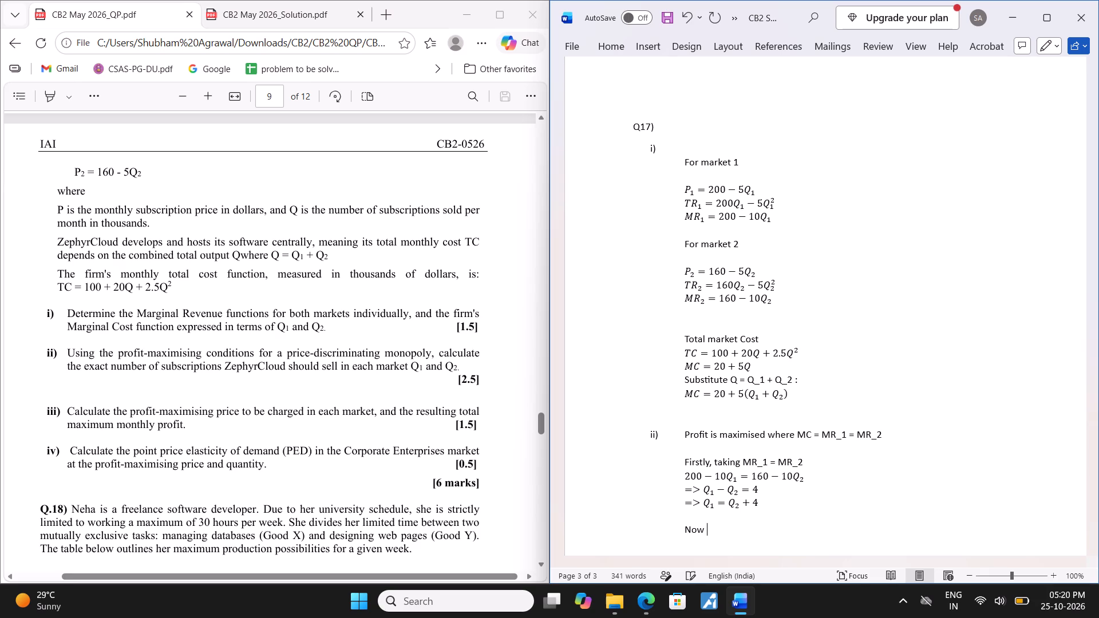
text(equating this to MC)
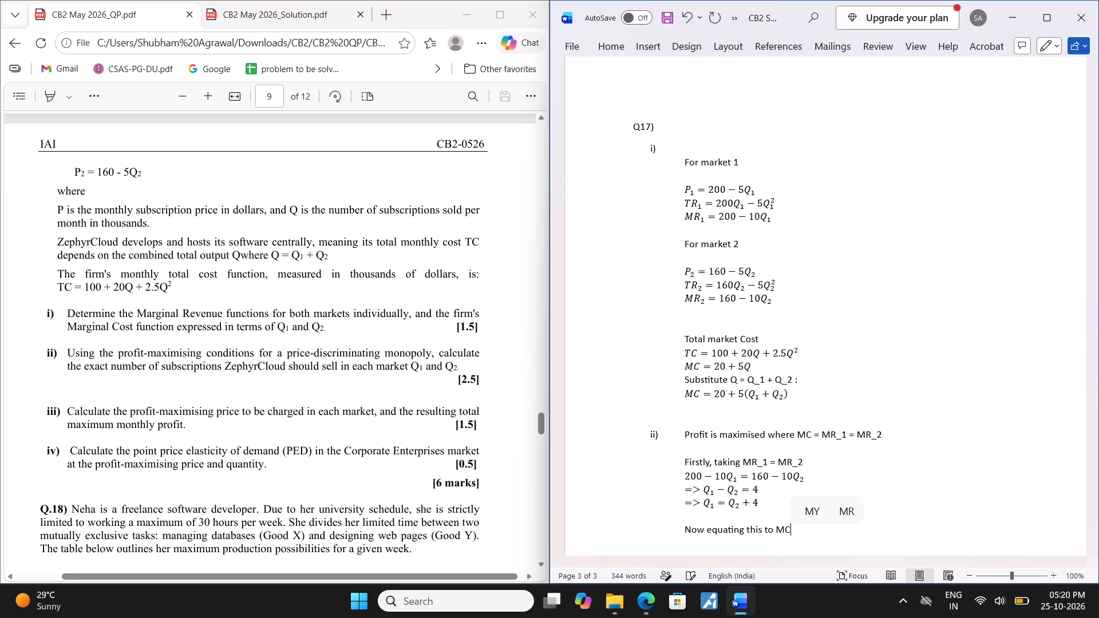
key(shift+colon)
key(Return)
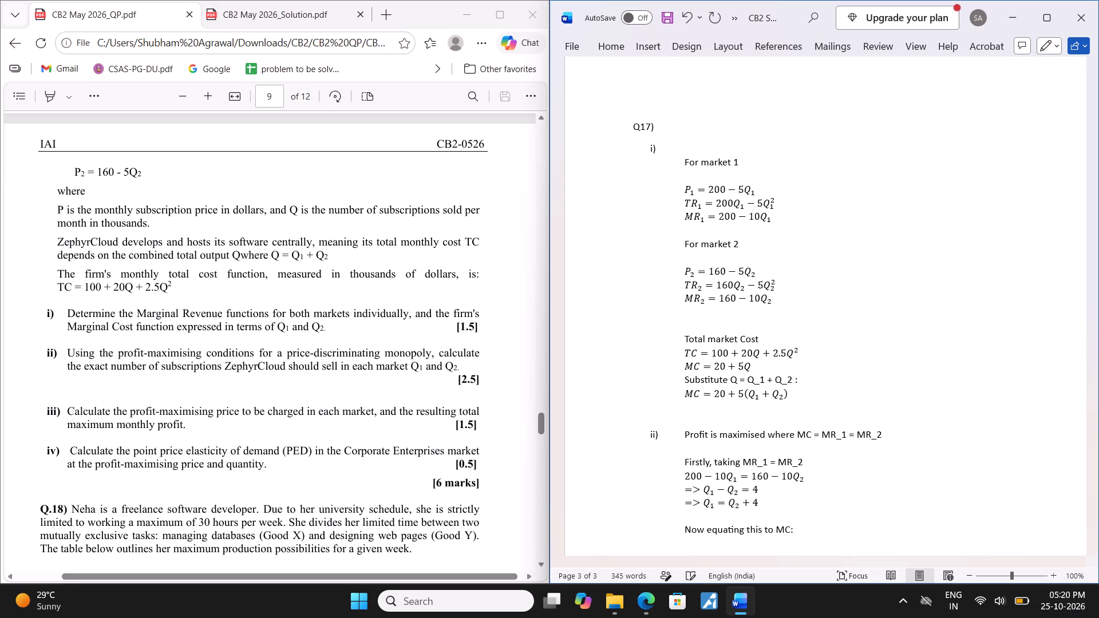
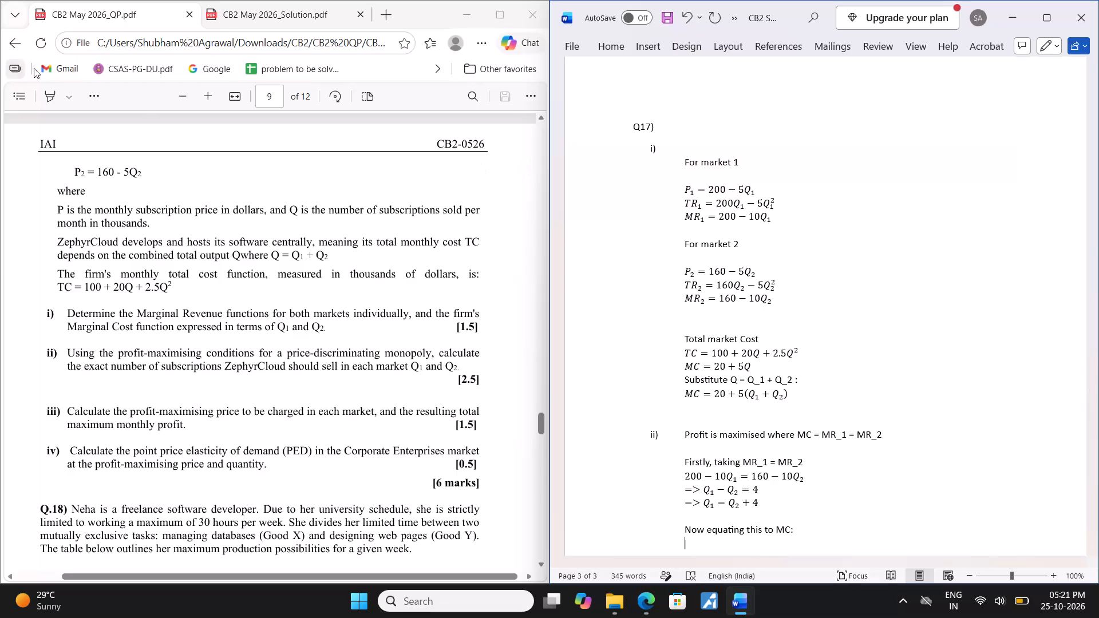
Check part ii) of Q17 in the CB2 May 2026 solution PDF, then return to the question paper.
click(289, 14)
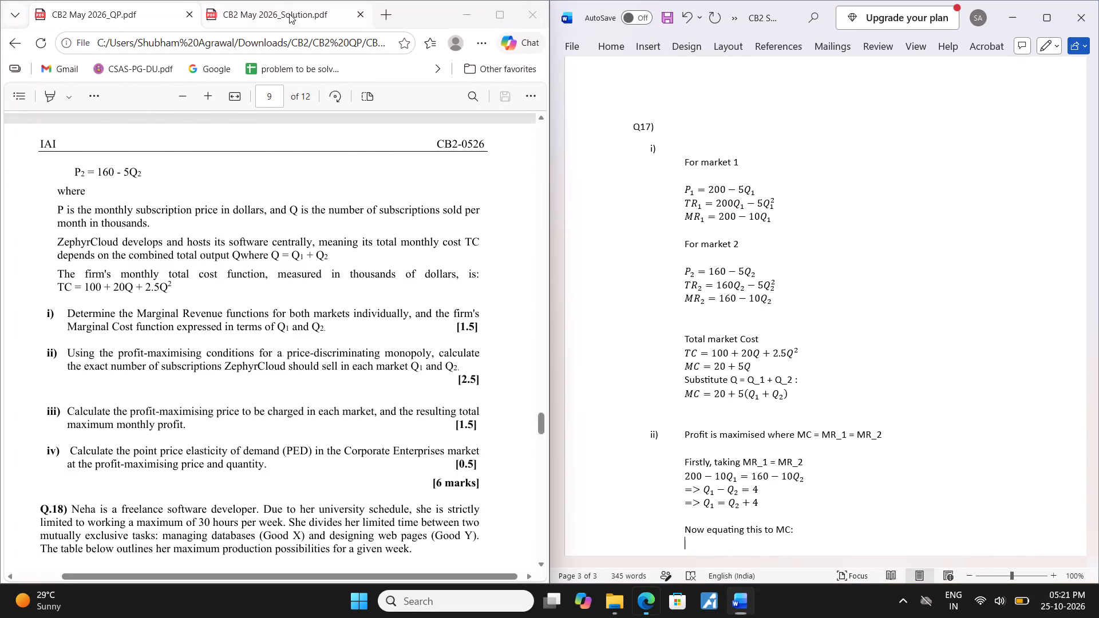
scroll(272, 256, down, 5)
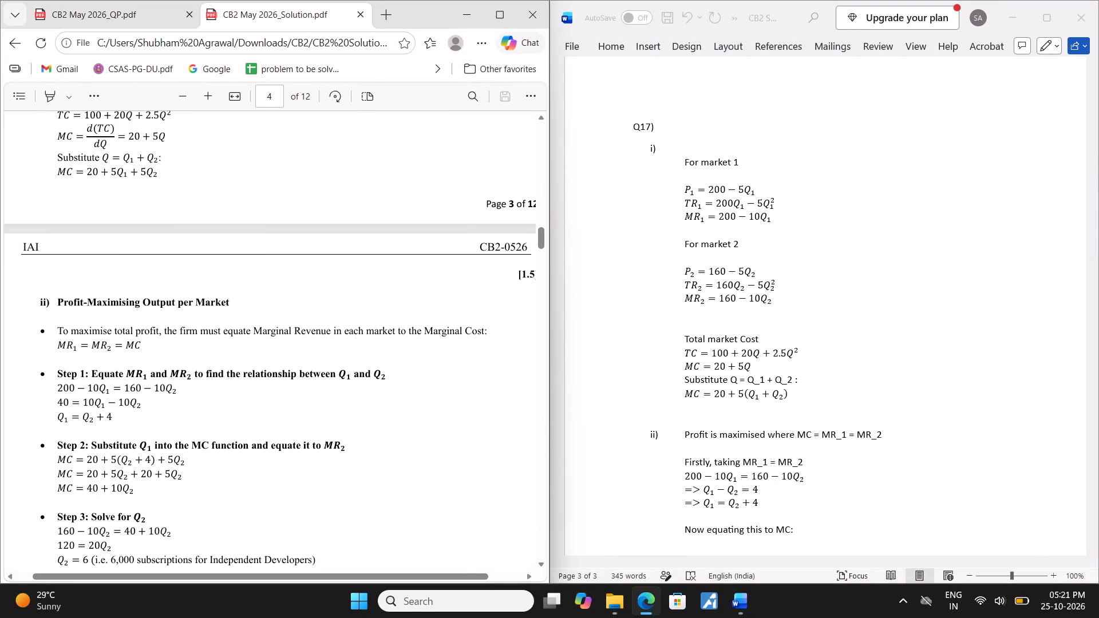
scroll(272, 244, down, 1)
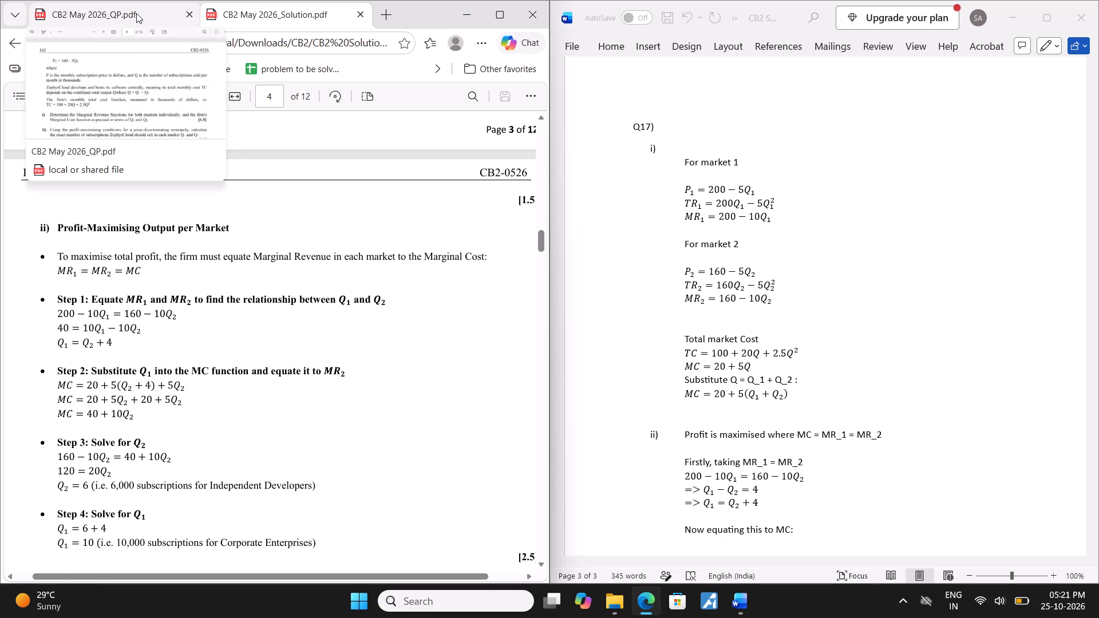
click(136, 13)
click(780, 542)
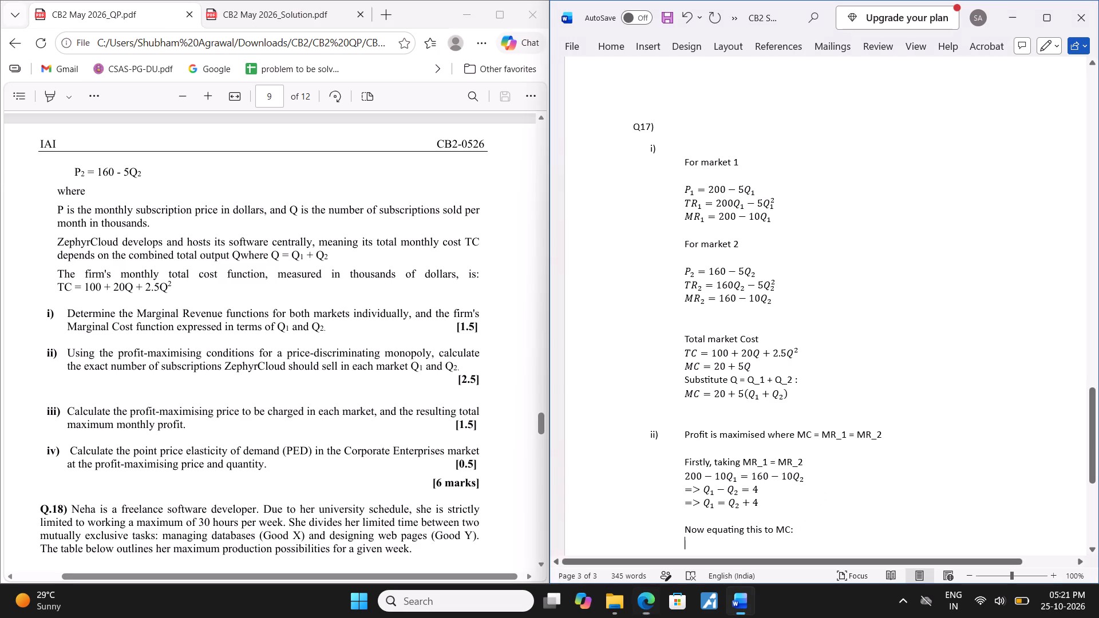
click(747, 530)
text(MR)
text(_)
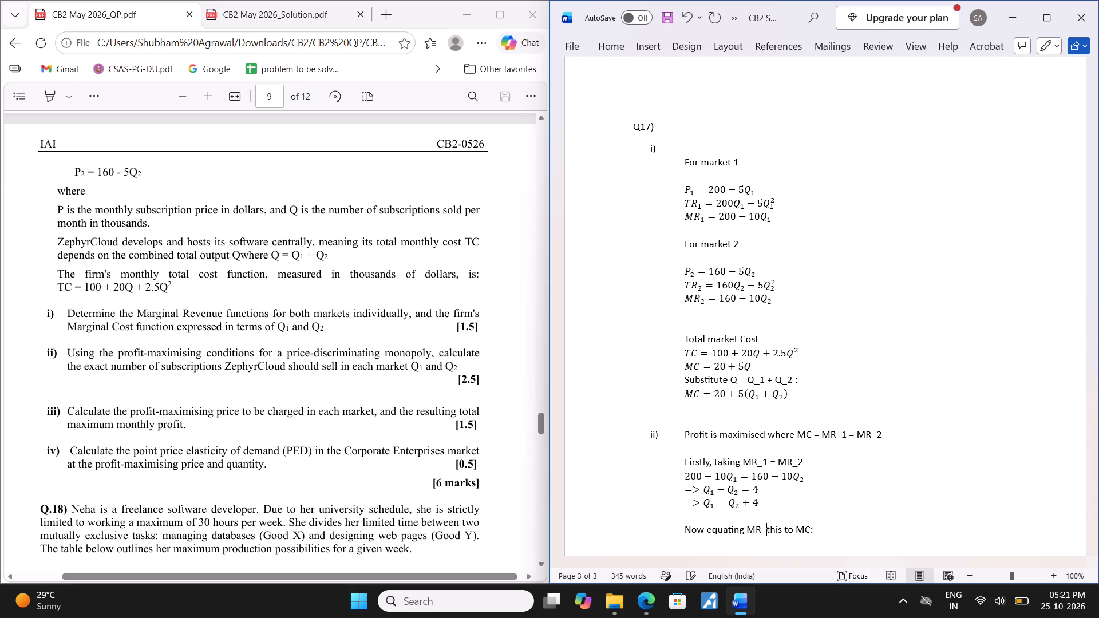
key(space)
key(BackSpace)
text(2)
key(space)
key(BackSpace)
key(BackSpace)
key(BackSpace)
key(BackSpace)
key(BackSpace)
In the Word document, insert MR₂ with a subscripted 2 as an inline equation right after "Now equating".
key(alt+equal)
text(MR)
text(_2)
key(space)
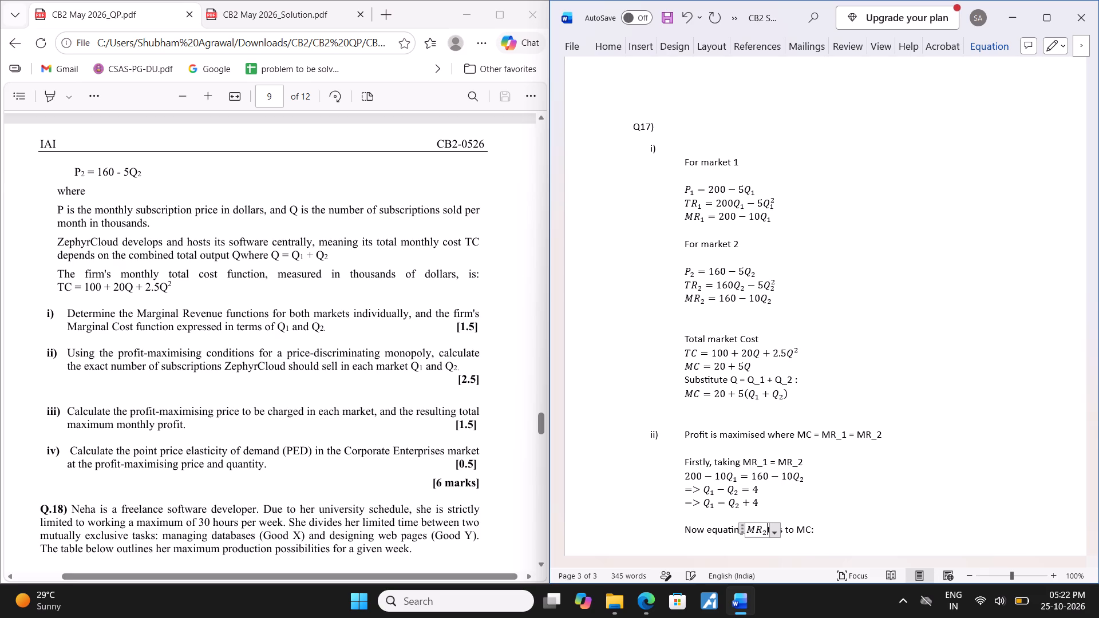
Replace the words "this to" after MR₂ so the line reads "Now equating MR₂ with MC:".
key(Left)
key(Left)
key(Down)
key(Right)
key(Up)
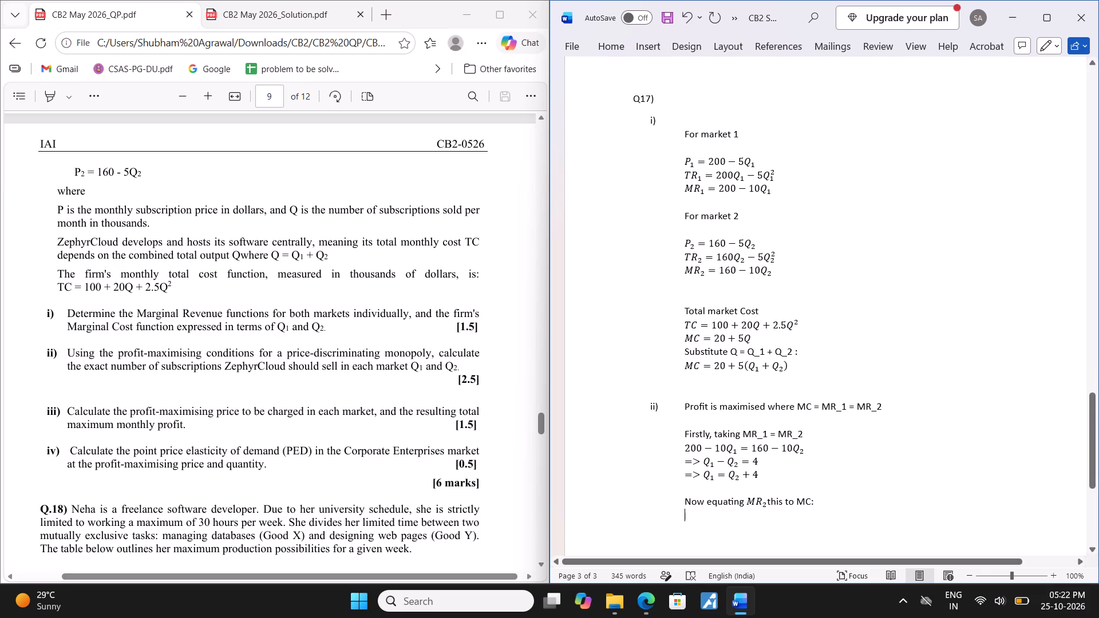
key(Up)
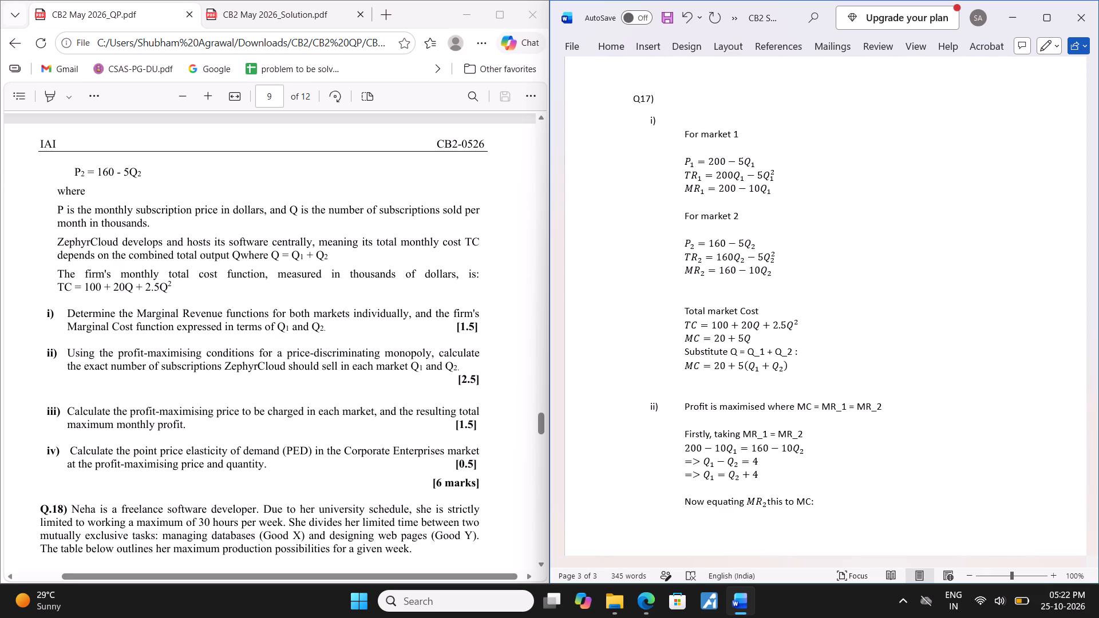
key(Right)
key(Right)
key(Right)
key(Right)
key(Right)
key(Right)
key(Right)
key(Right)
key(Right)
key(Right)
key(Right)
key(Right)
key(Right)
key(Right)
key(Right)
key(Right)
key(Right)
key(Right)
key(Right)
key(Right)
key(Right)
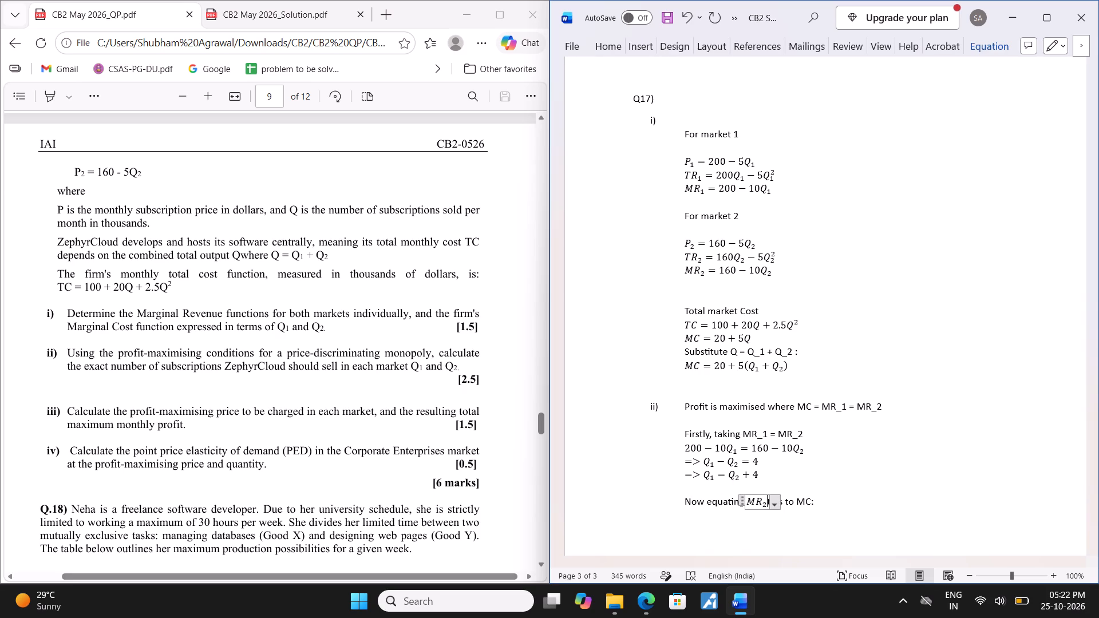
key(Right)
key(Right)
key(Right)
key(Right)
key(Right)
key(Right)
key(Right)
key(Right)
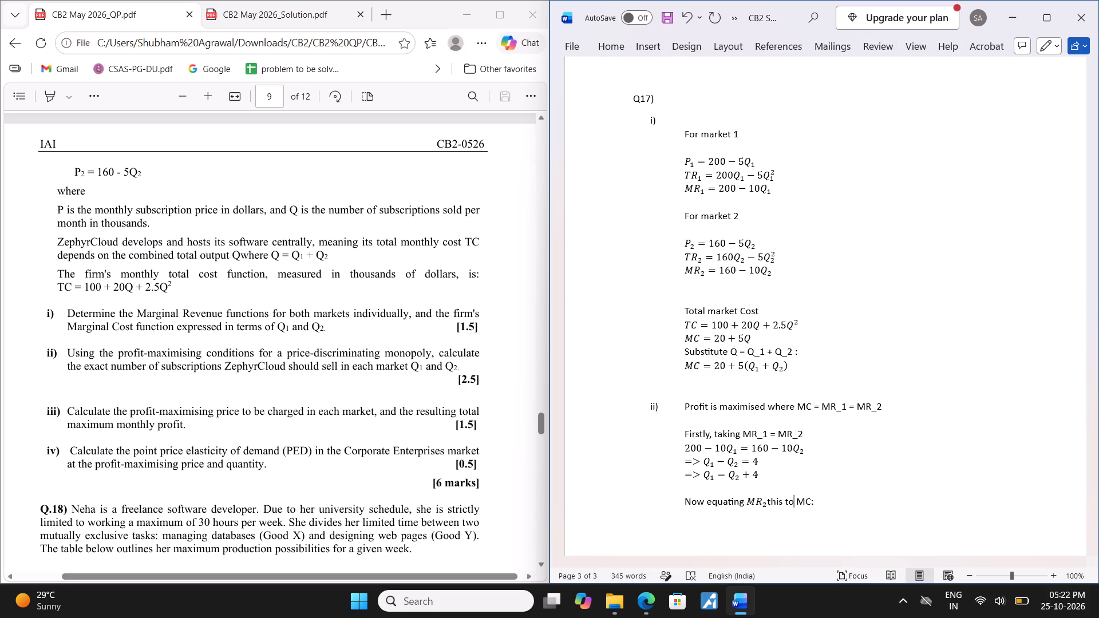
key(BackSpace)
key(BackSpace)
key(BackSpace)
key(BackSpace)
key(BackSpace)
key(BackSpace)
key(BackSpace)
key(space)
key(q)
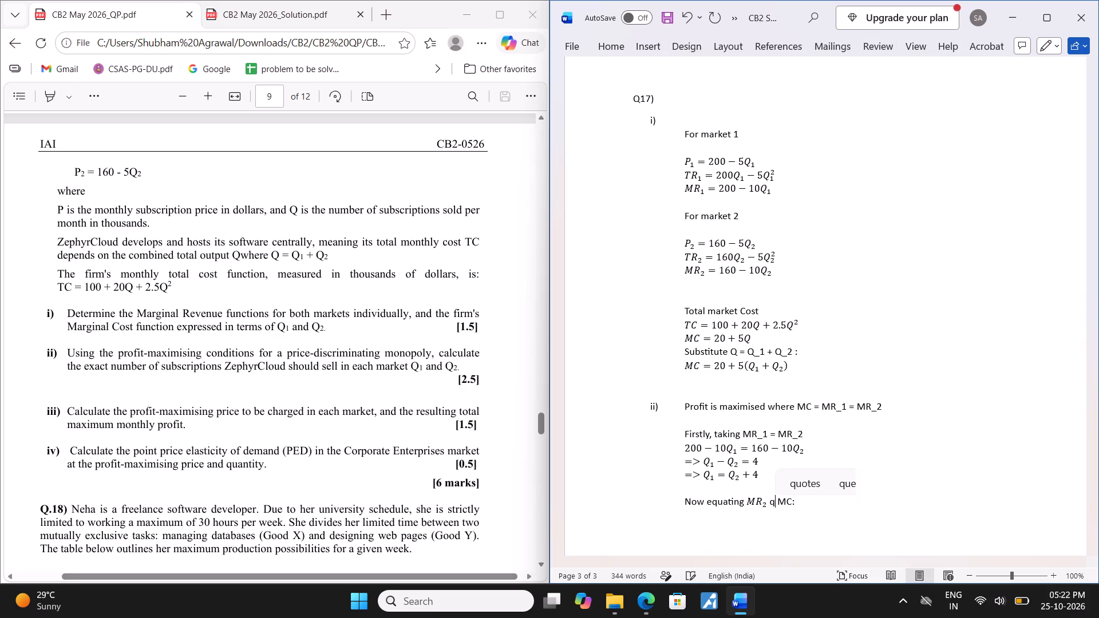
key(BackSpace)
text(with)
key(space)
key(BackSpace)
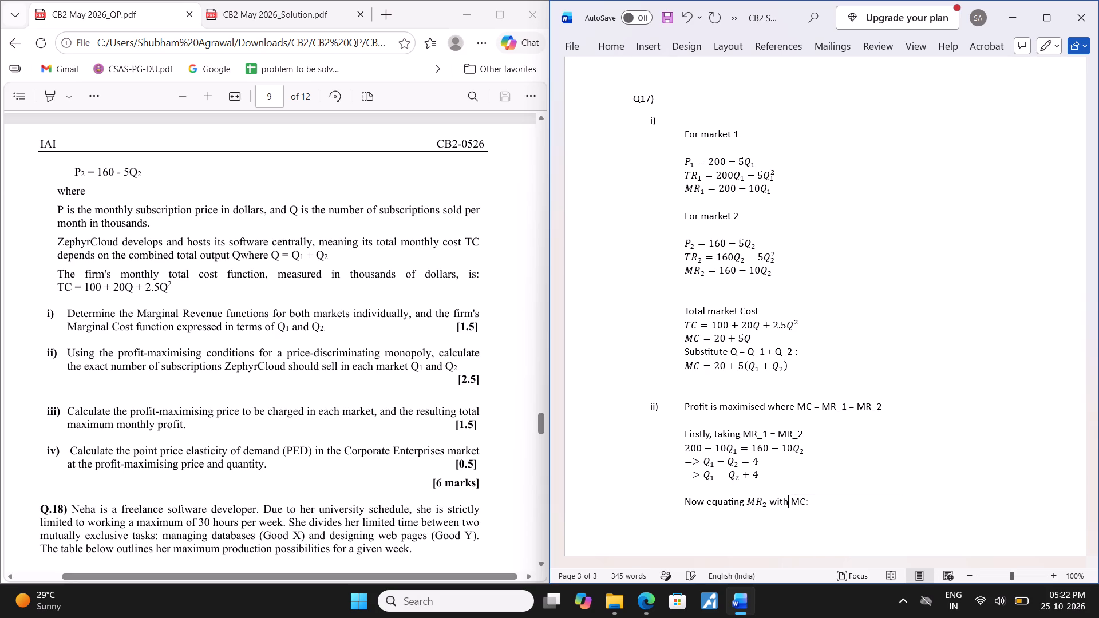
key(Down)
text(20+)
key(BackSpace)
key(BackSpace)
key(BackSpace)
Write the equation 20 + 5(Q₁ + Q₂) = 160 − 10Q₂ below "Now equating MR₂ with MC:" and start a new line.
key(alt+equal)
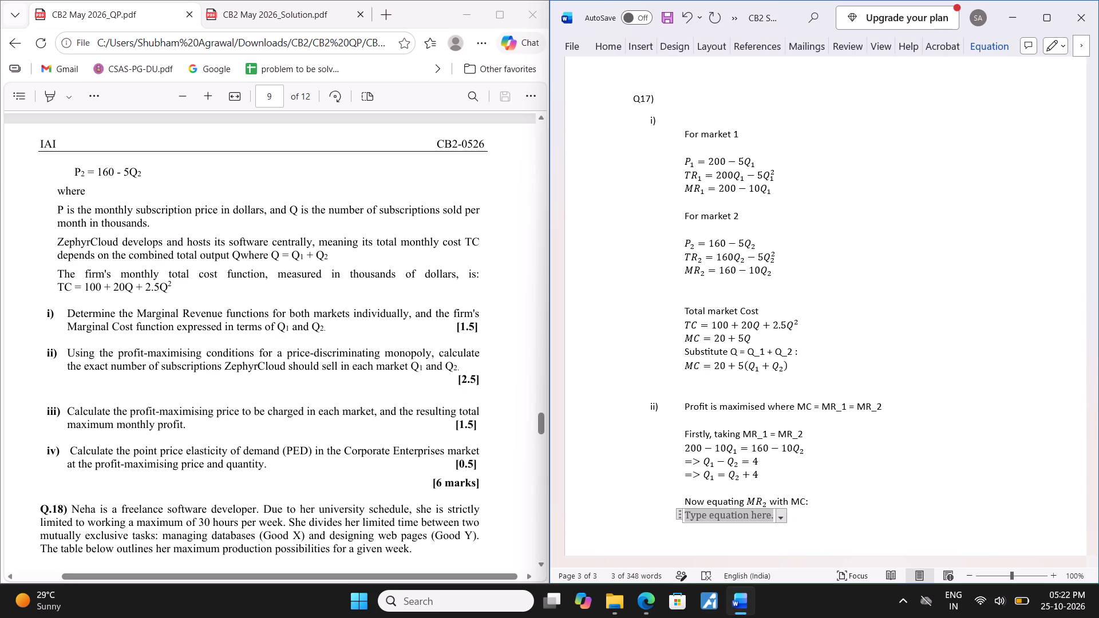
text(20+)
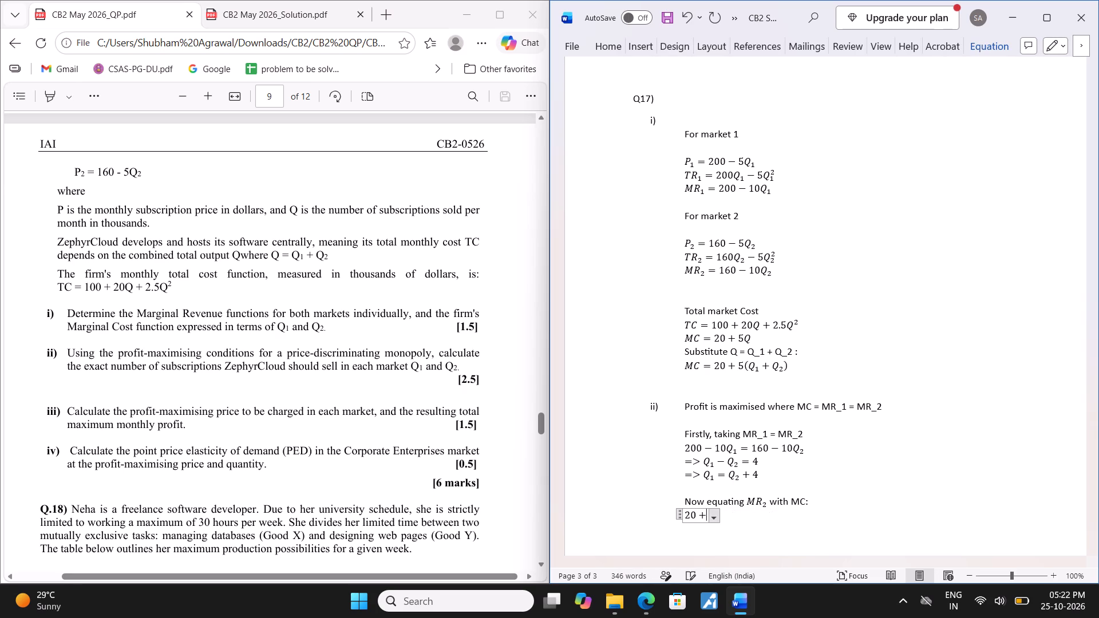
key(5)
key(shift+parenleft)
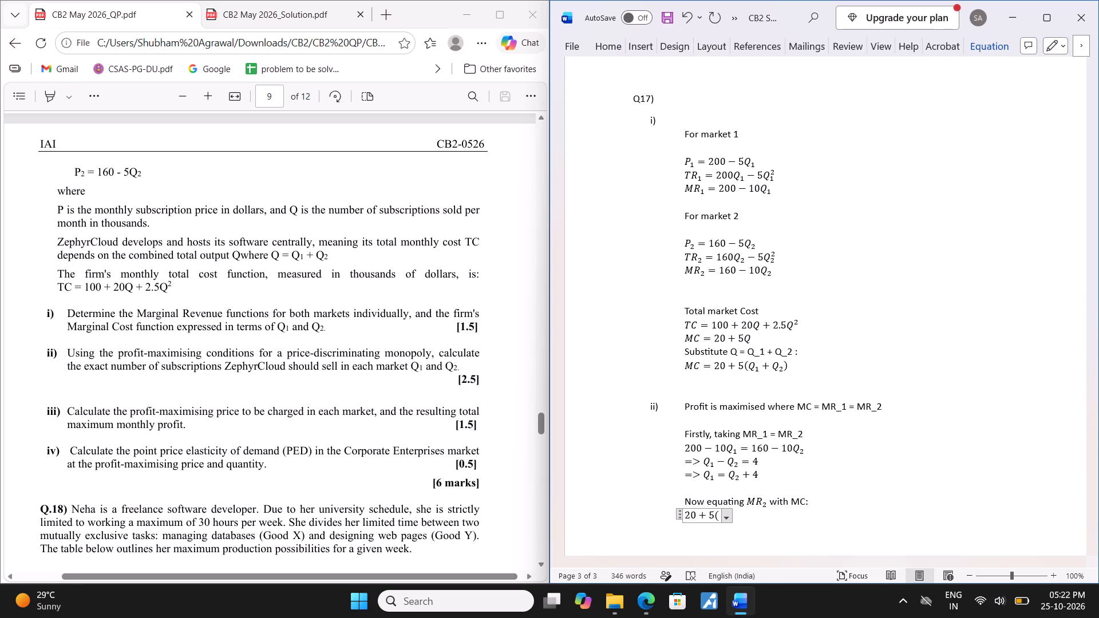
text(Q-1)
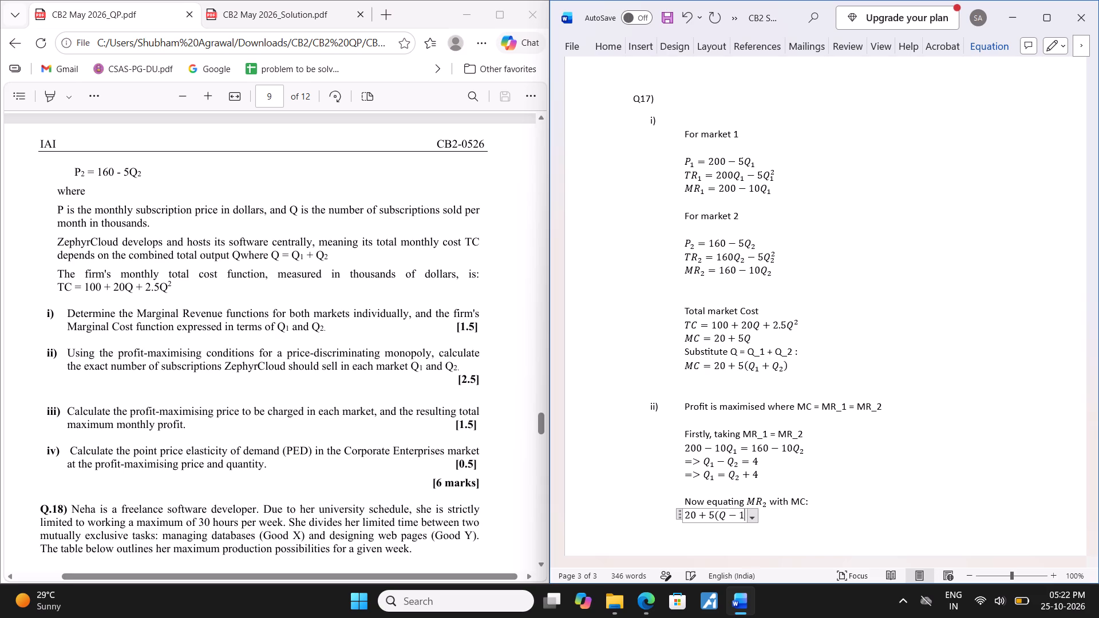
key(space)
key(BackSpace)
key(BackSpace)
key(BackSpace)
text(_1)
key(space)
key(plus)
text(Q_2)
key(space)
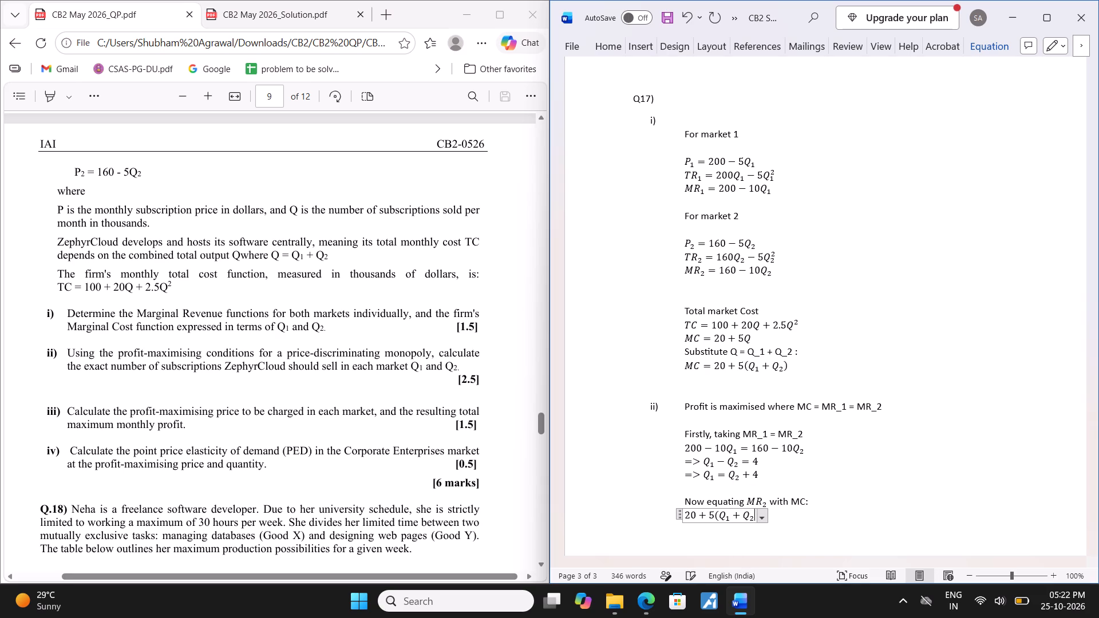
text())
key(space)
key(equal)
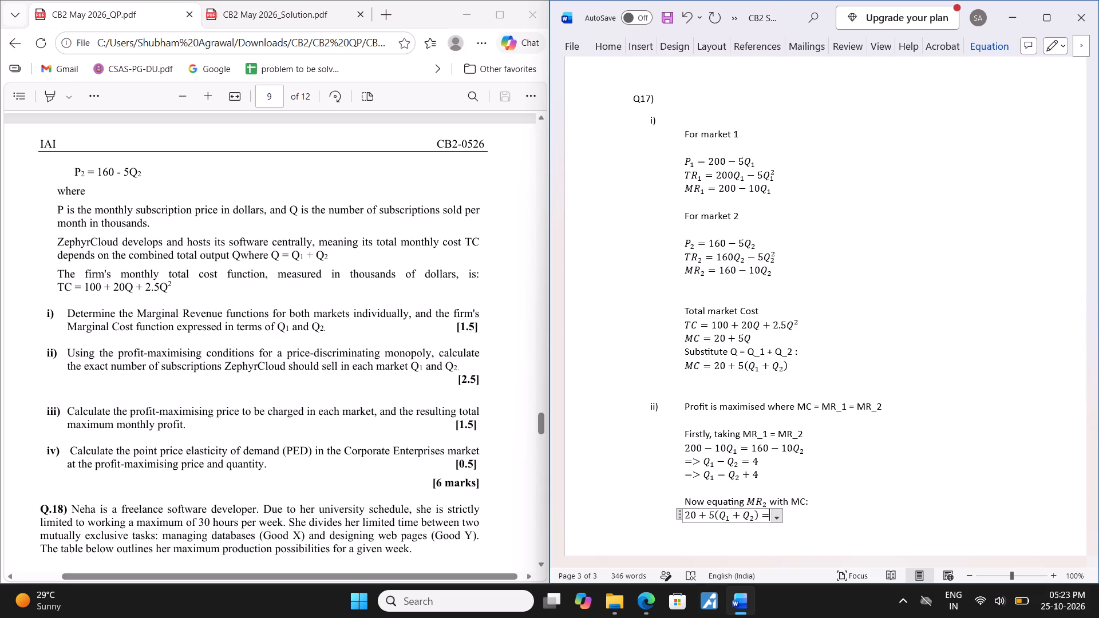
text(160)
key(minus)
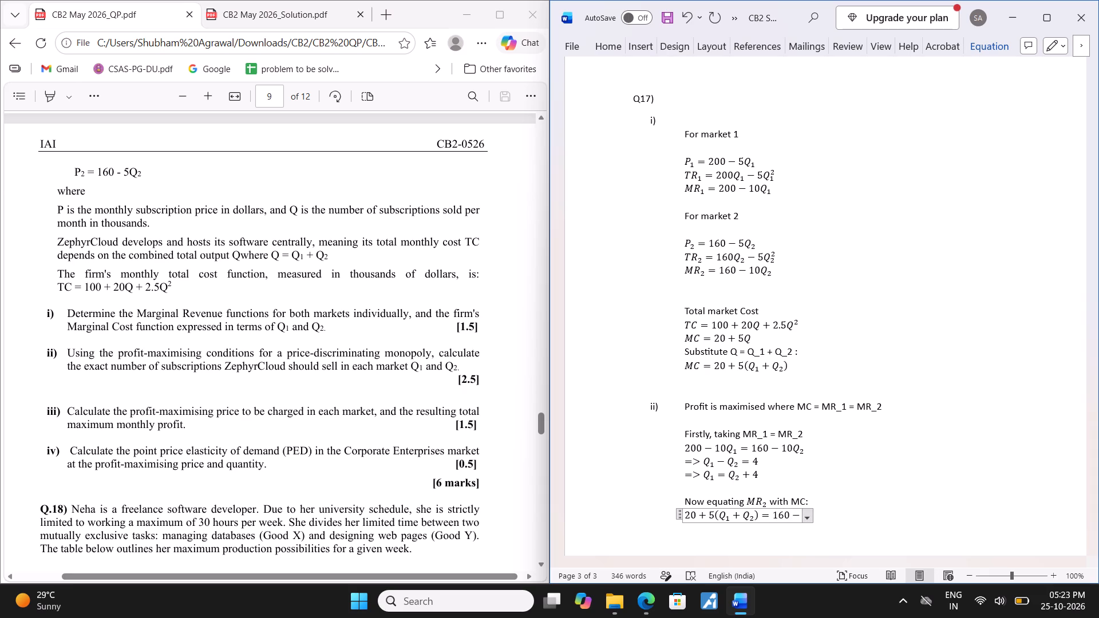
text(10)
text(Q_2)
key(space)
key(Return)
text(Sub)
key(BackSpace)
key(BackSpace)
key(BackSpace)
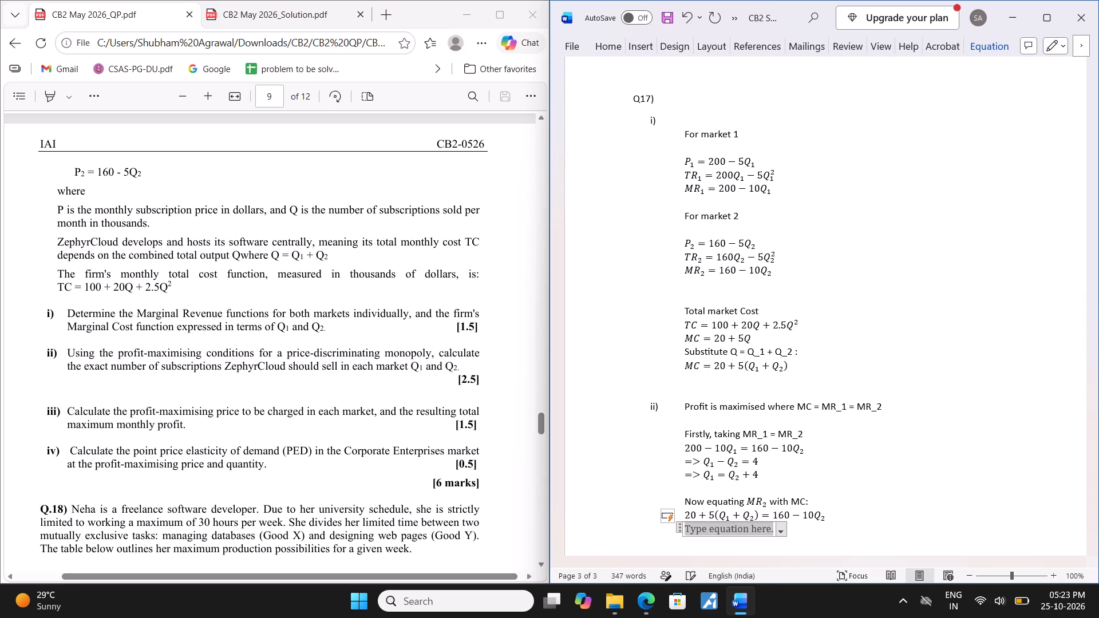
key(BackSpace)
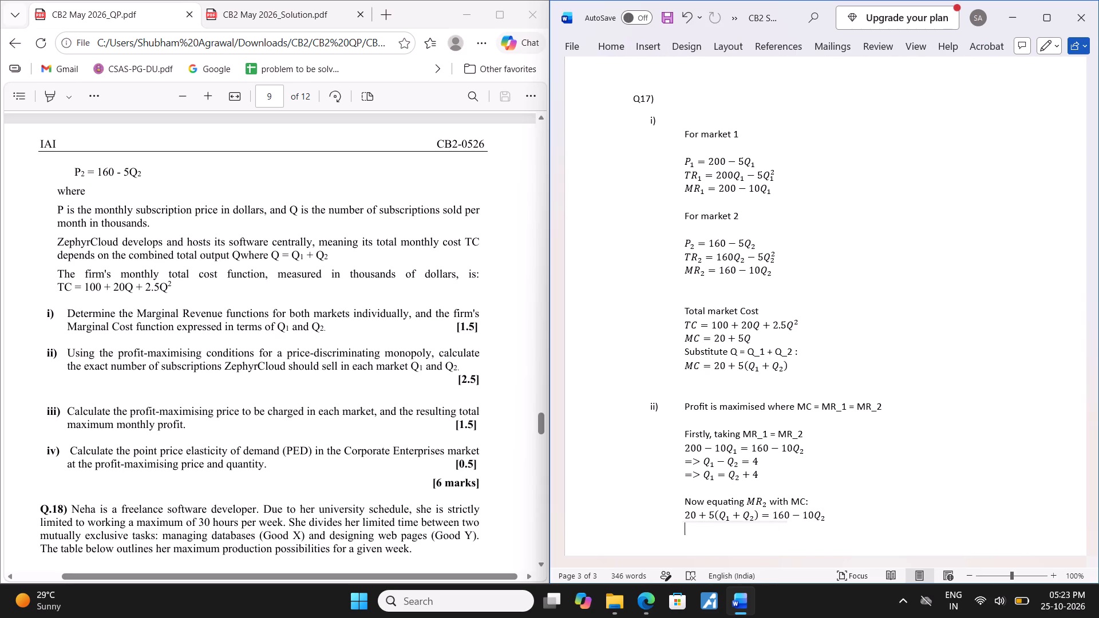
Below the MR₂ = MC equation, leave a blank line, write "Substituting the value of Q_1 in the equation:" and start a new line.
key(Return)
text(Sun)
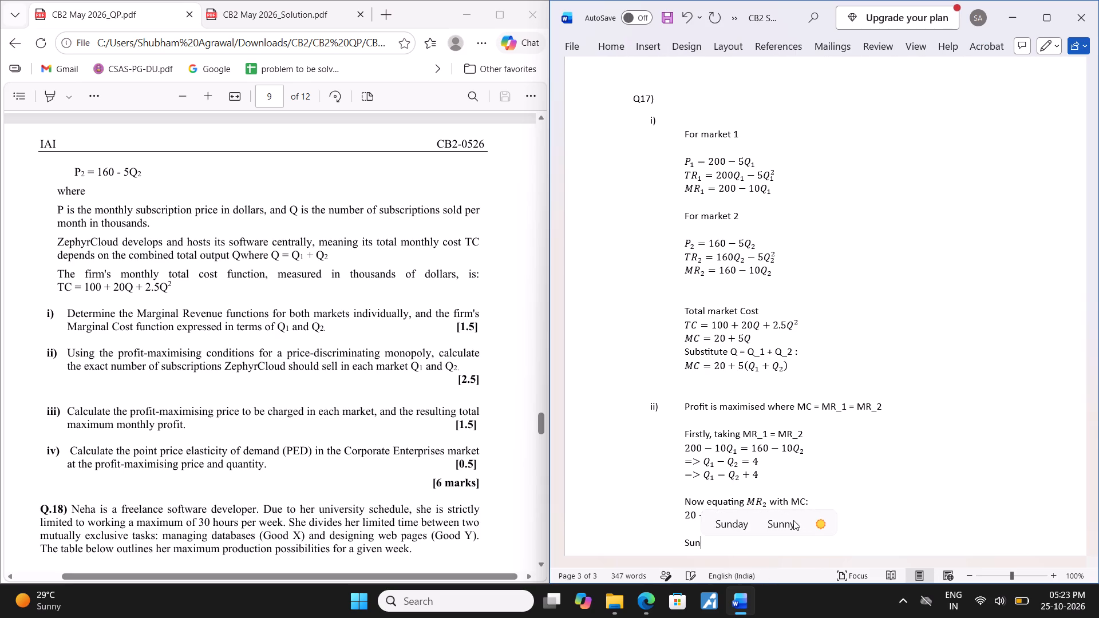
key(BackSpace)
text(ba)
key(BackSpace)
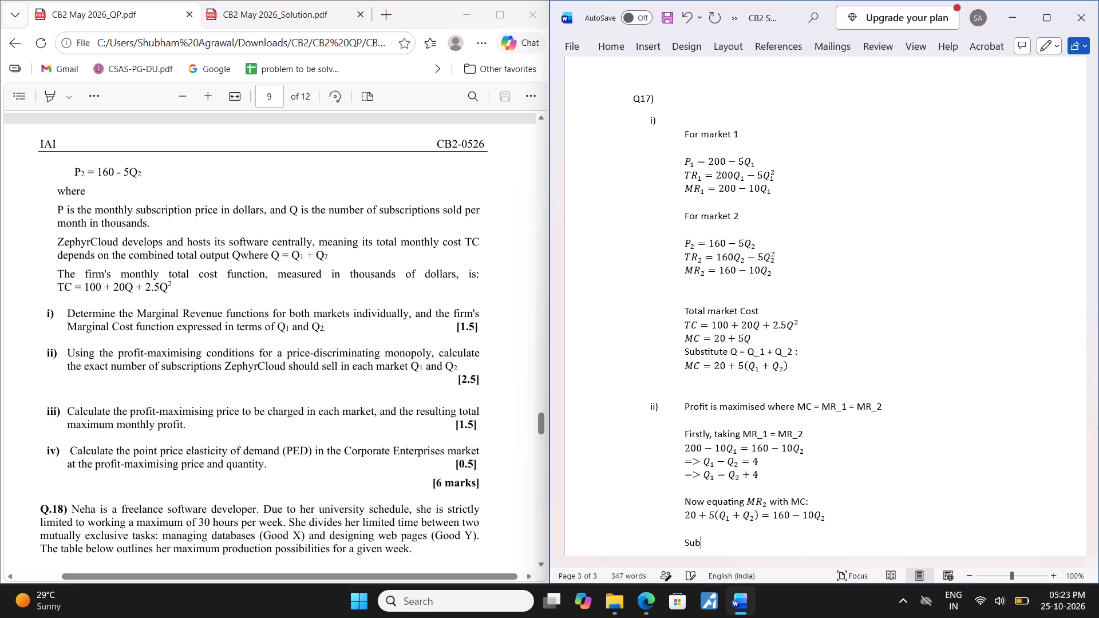
text(stituting)
key(space)
text(the c)
key(BackSpace)
text(va)
text(lue)
key(space)
text(of)
key(space)
text(Q))
key(BackSpace)
text(_2)
key(space)
key(space)
key(BackSpace)
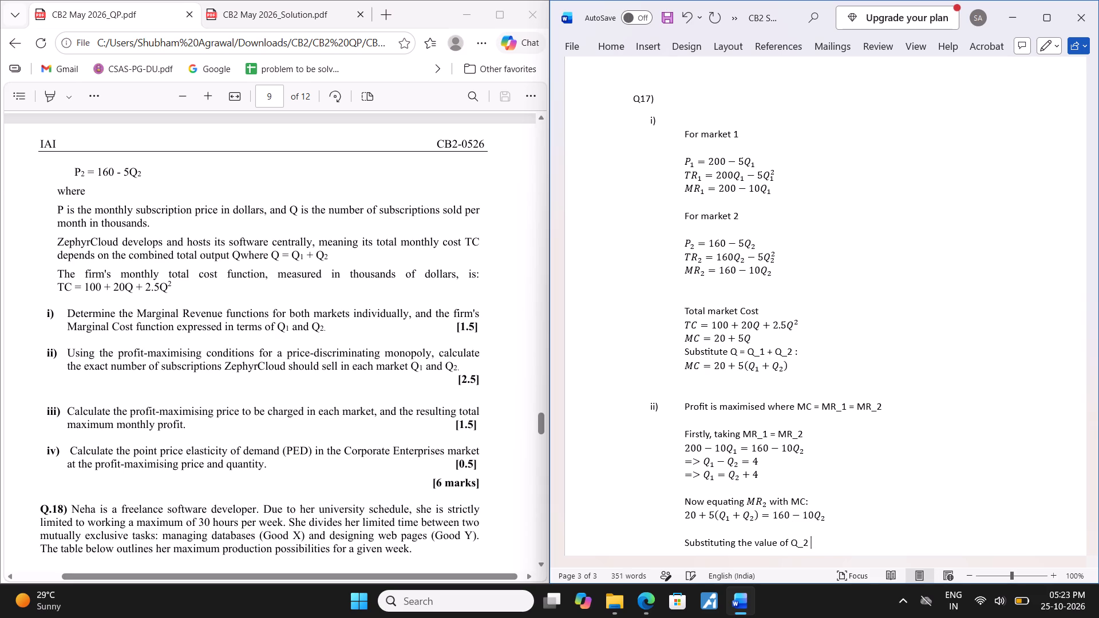
key(space)
key(BackSpace)
key(BackSpace)
key(BackSpace)
key(BackSpace)
text(_1)
key(space)
text(in the)
key(space)
text(equalt=)
key(BackSpace)
key(BackSpace)
key(BackSpace)
text(tion)
text("|)
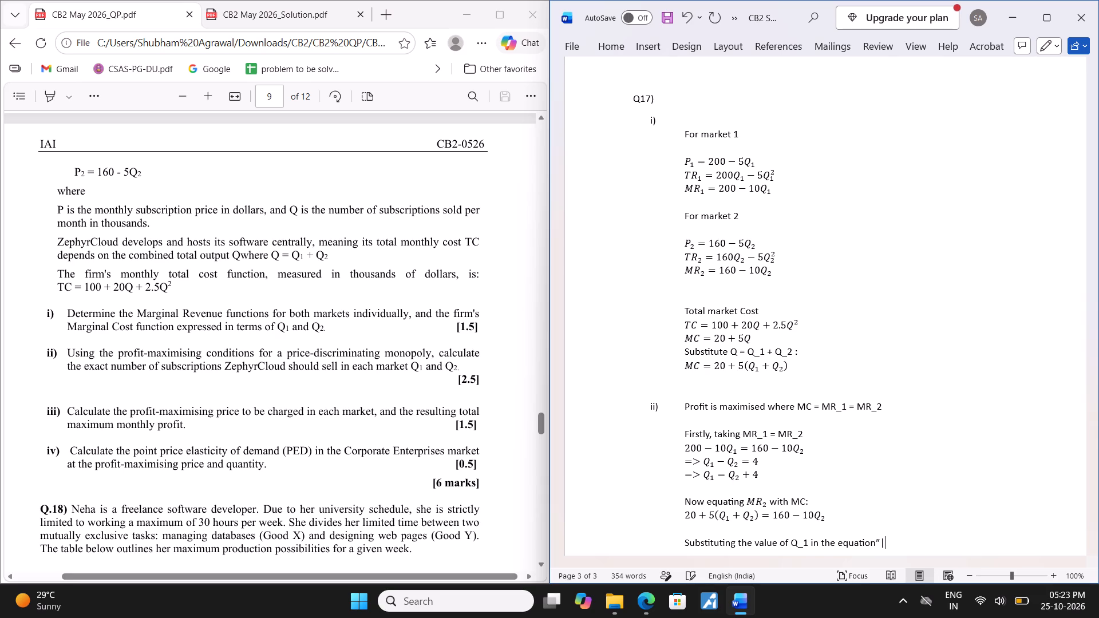
key(shift+BackSpace)
key(shift+BackSpace)
key(shift+colon)
key(shift+Return)
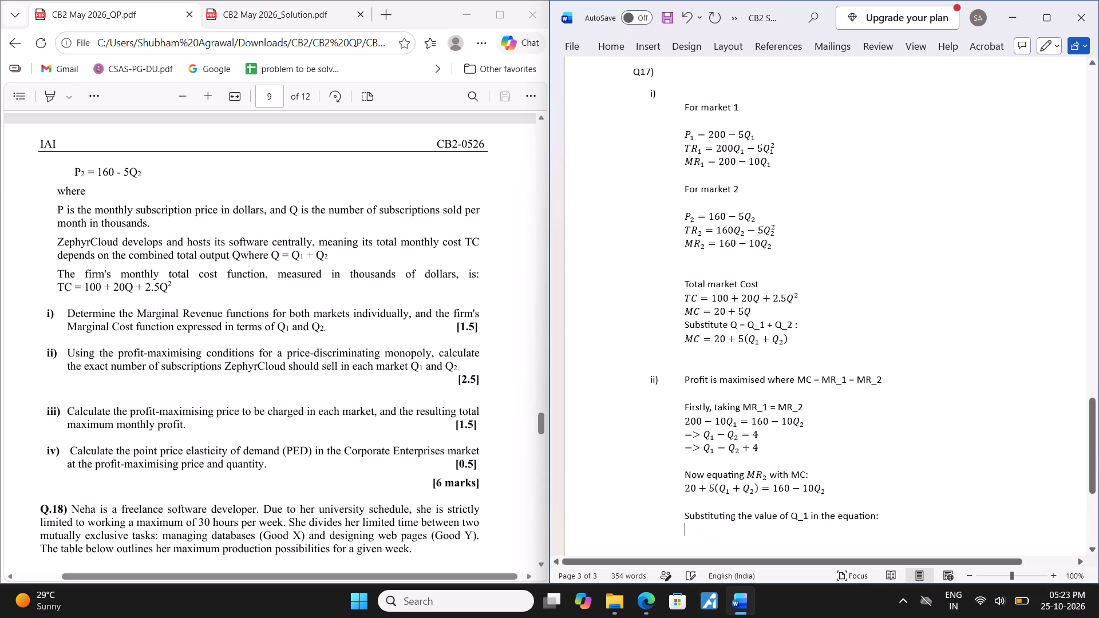